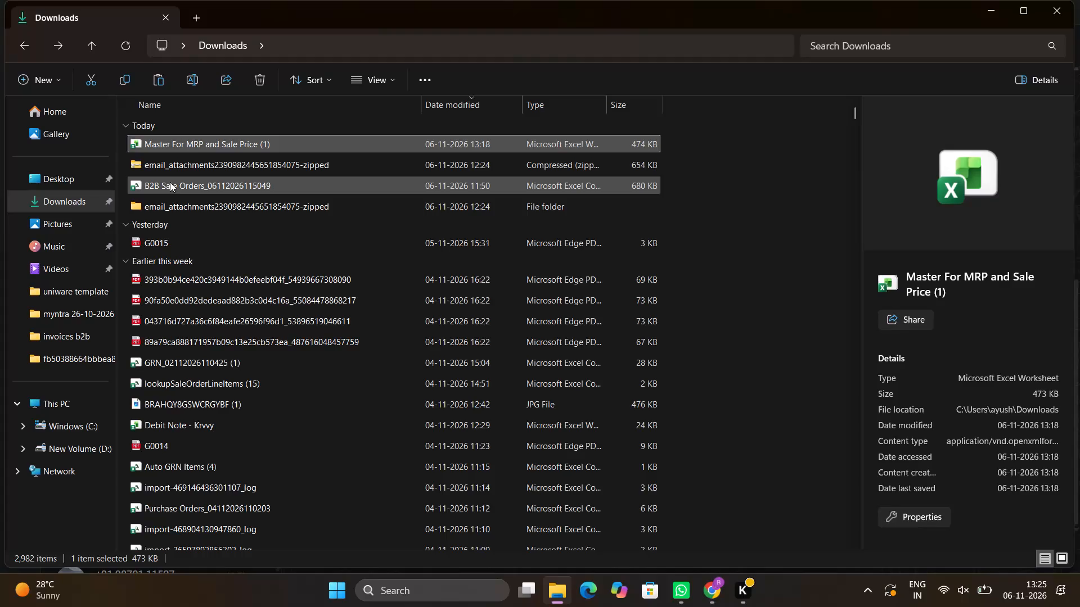
{"action": "double_click", "coordinate": [169, 183]}
{"action": "key", "text": "Return"}
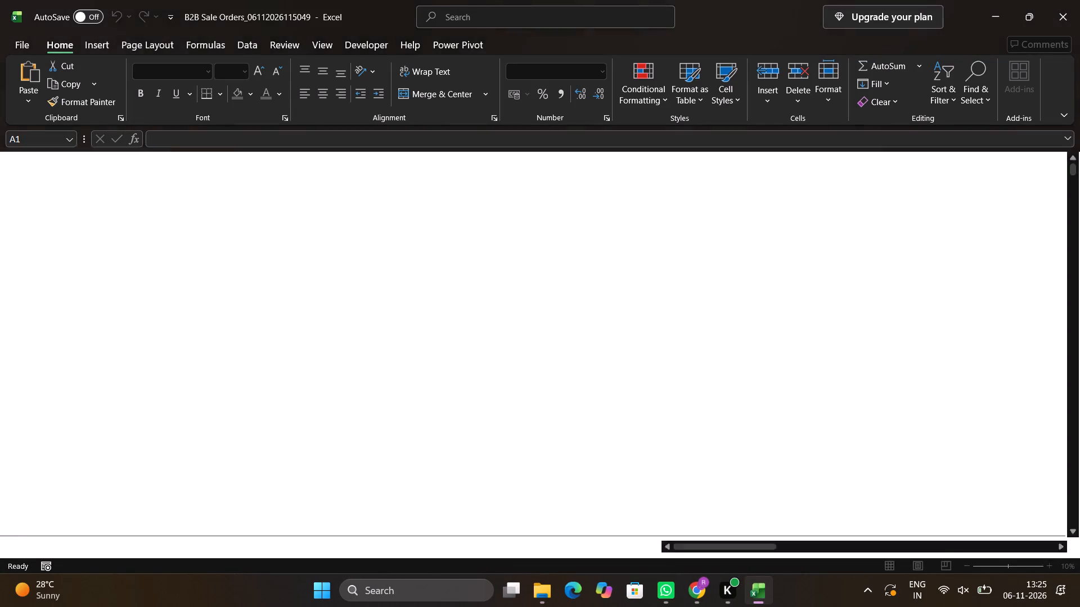
Add filters to the header row and filter Sale Order Code to show only SN00021.
{"action": "key", "text": "Left"}
{"action": "key", "text": "ctrl+shift+l"}
{"action": "key", "text": "alt+Down"}
{"action": "key", "text": "Down"}
{"action": "key", "text": "Down"}
{"action": "key", "text": "Down"}
{"action": "key", "text": "Down"}
{"action": "key", "text": "Down"}
{"action": "key", "text": "Down"}
{"action": "key", "text": "Down"}
{"action": "key", "text": "Down"}
{"action": "key", "text": "Down"}
{"action": "key", "text": "Down"}
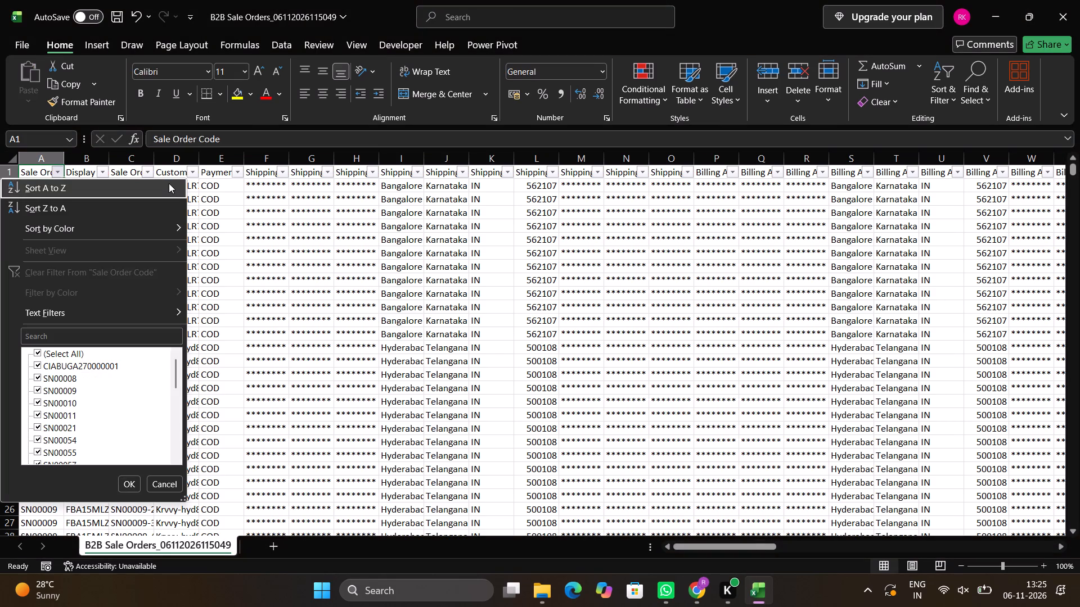
{"action": "key", "text": "Up"}
{"action": "key", "text": "space"}
{"action": "key", "text": "Down"}
{"action": "key", "text": "Down"}
{"action": "key", "text": "Down"}
{"action": "key", "text": "Down"}
{"action": "key", "text": "Down"}
{"action": "key", "text": "Down"}
{"action": "key", "text": "Down"}
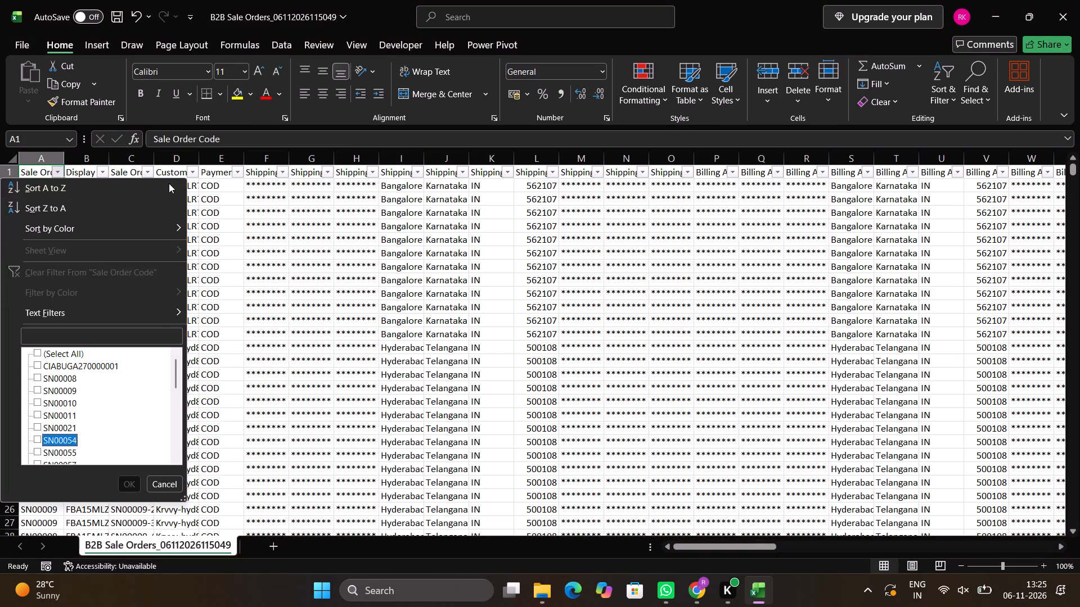
{"action": "key", "text": "Up"}
{"action": "key", "text": "space"}
{"action": "key", "text": "Return"}
Filter the Item SKU Code column to the SKUs matching shw07.
{"action": "key", "text": "Right"}
{"action": "key", "text": "Right"}
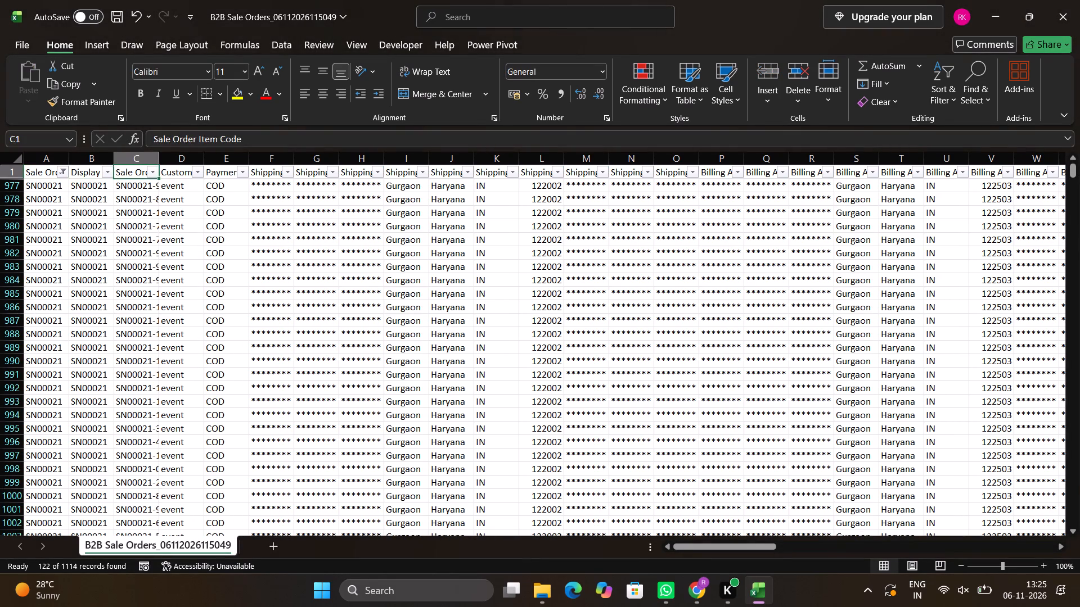
{"action": "key", "text": "Right"}
{"action": "key", "text": "Right"}
{"action": "key", "text": "Right"}
{"action": "key", "text": "Right"}
{"action": "key", "text": "Right"}
{"action": "key", "text": "Right"}
{"action": "key", "text": "Right"}
{"action": "key", "text": "Right"}
{"action": "key", "text": "Right"}
{"action": "key", "text": "Right"}
{"action": "key", "text": "Right"}
{"action": "key", "text": "Right"}
{"action": "key", "text": "Right"}
{"action": "key", "text": "Right"}
{"action": "key", "text": "Right"}
{"action": "key", "text": "Right"}
{"action": "key", "text": "Right"}
{"action": "key", "text": "Right"}
{"action": "key", "text": "Right"}
{"action": "key", "text": "Right"}
{"action": "key", "text": "Right"}
{"action": "key", "text": "Left"}
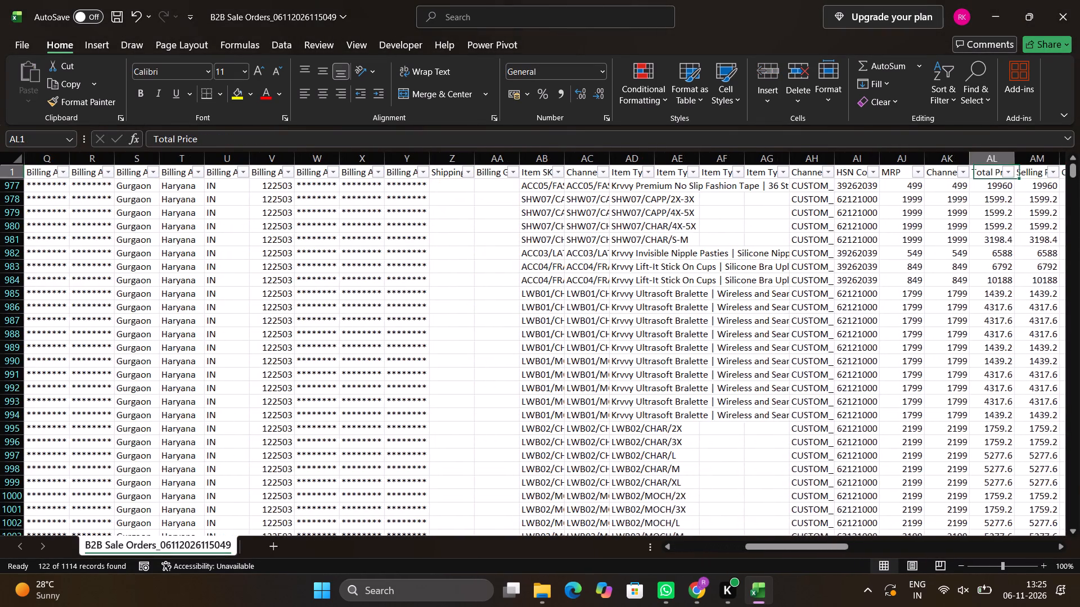
{"action": "key", "text": "Left"}
{"action": "key", "text": "Left"}
{"action": "key", "text": "Left"}
{"action": "key", "text": "Left"}
{"action": "key", "text": "Left"}
{"action": "key", "text": "Left"}
{"action": "key", "text": "Left"}
{"action": "key", "text": "Left"}
{"action": "key", "text": "Left"}
{"action": "key", "text": "Left"}
{"action": "key", "text": "Left"}
{"action": "key", "text": "Right"}
{"action": "key", "text": "alt+Down"}
{"action": "key", "text": "Down"}
{"action": "key", "text": "Down"}
{"action": "key", "text": "Down"}
{"action": "key", "text": "Down"}
{"action": "key", "text": "Down"}
{"action": "key", "text": "Down"}
{"action": "key", "text": "Down"}
{"action": "key", "text": "Down"}
{"action": "key", "text": "Down"}
{"action": "key", "text": "Down"}
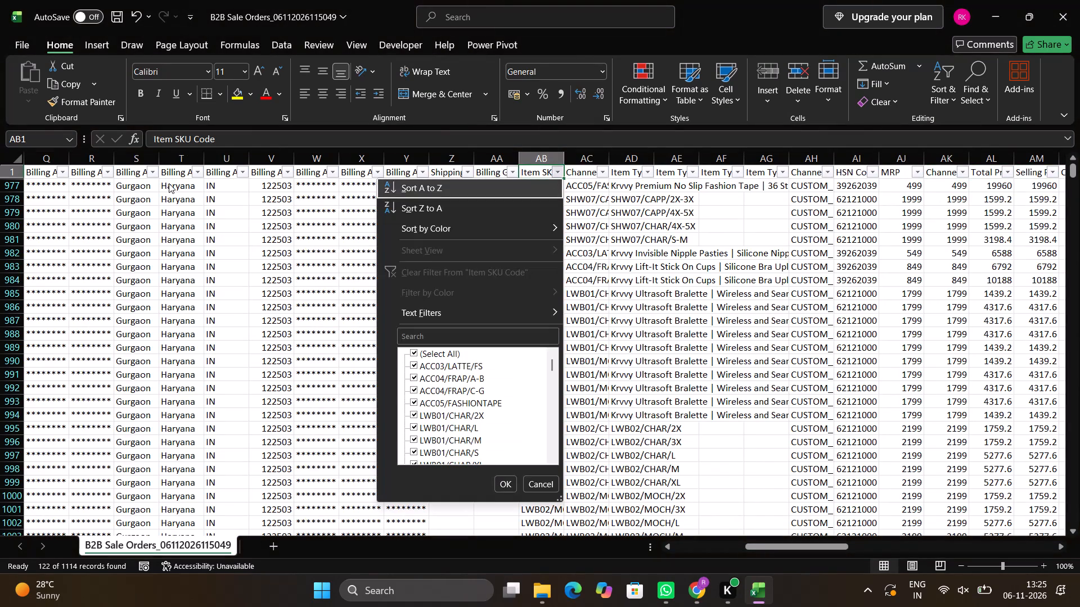
{"action": "key", "text": "Up"}
{"action": "key", "text": "Up"}
{"action": "type", "text": "shw07"}
{"action": "key", "text": "Return"}
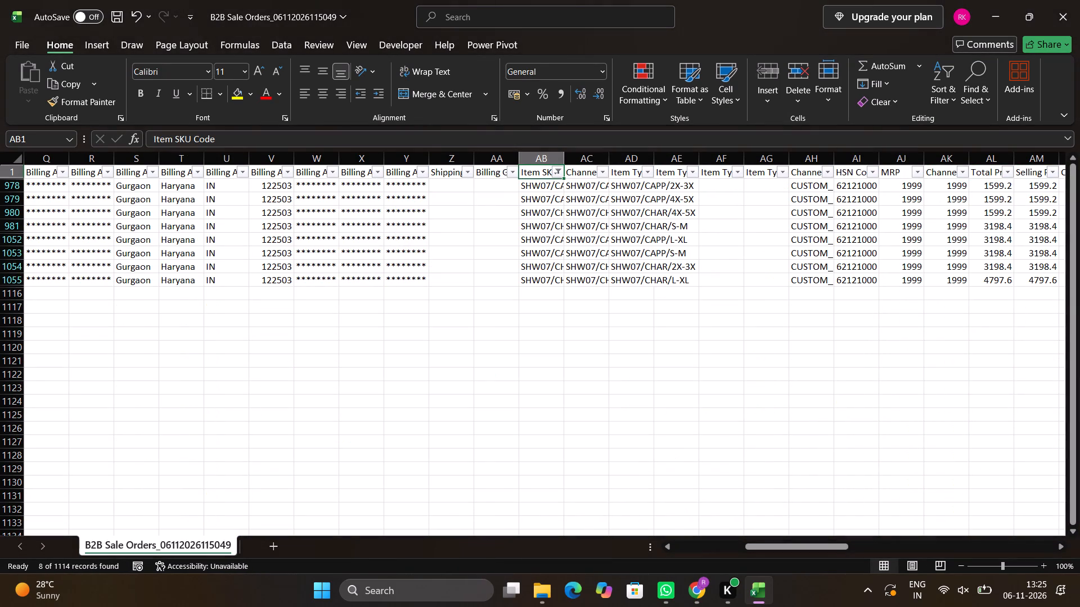
Select the filtered rows' values in the Total Q column (BO) to check their combined quantity.
{"action": "key", "text": "Right"}
{"action": "key", "text": "Right"}
{"action": "key", "text": "Right"}
{"action": "key", "text": "Right"}
{"action": "key", "text": "Right"}
{"action": "key", "text": "Right"}
{"action": "key", "text": "Right"}
{"action": "key", "text": "Right"}
{"action": "key", "text": "Right"}
{"action": "key", "text": "Right"}
{"action": "key", "text": "Right"}
{"action": "key", "text": "Right"}
{"action": "key", "text": "Right"}
{"action": "key", "text": "Right"}
{"action": "key", "text": "Right"}
{"action": "key", "text": "Right"}
{"action": "key", "text": "Right"}
{"action": "key", "text": "Right"}
{"action": "key", "text": "Right"}
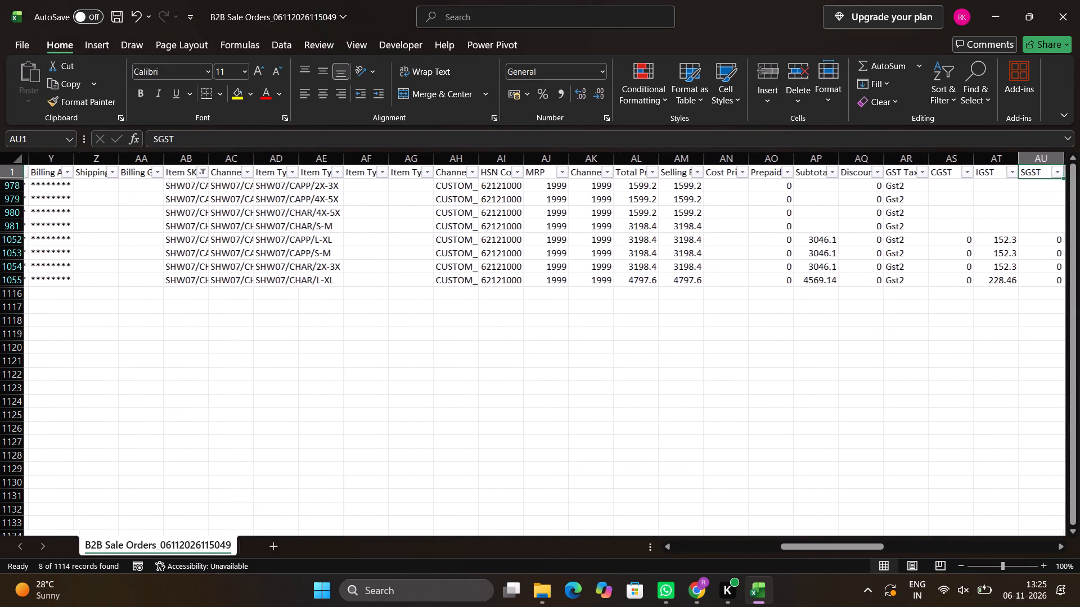
{"action": "key", "text": "Right"}
{"action": "key", "text": "Right"}
{"action": "key", "text": "Right"}
{"action": "key", "text": "Right"}
{"action": "key", "text": "Right"}
{"action": "key", "text": "Right"}
{"action": "key", "text": "Right"}
{"action": "key", "text": "Right"}
{"action": "key", "text": "Right"}
{"action": "key", "text": "Right"}
{"action": "key", "text": "Right"}
{"action": "key", "text": "Right"}
{"action": "key", "text": "Right"}
{"action": "key", "text": "Right"}
{"action": "key", "text": "Right"}
{"action": "key", "text": "Right"}
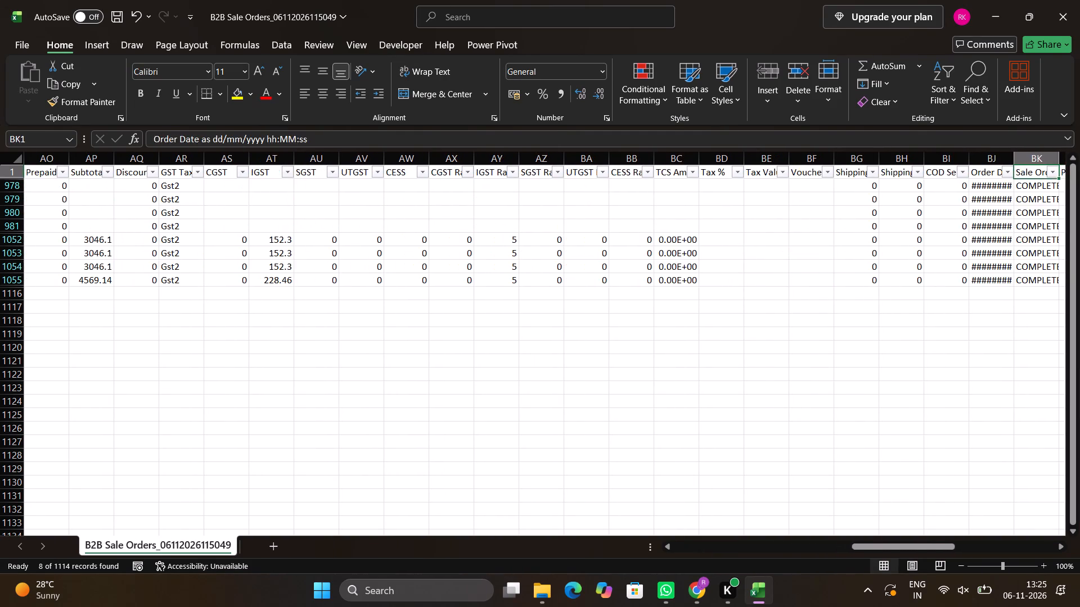
{"action": "key", "text": "Right"}
{"action": "key", "text": "Right"}
{"action": "key", "text": "Right"}
{"action": "key", "text": "Right"}
{"action": "key", "text": "Right"}
{"action": "key", "text": "Right"}
{"action": "key", "text": "Right"}
{"action": "key", "text": "Right"}
{"action": "key", "text": "Right"}
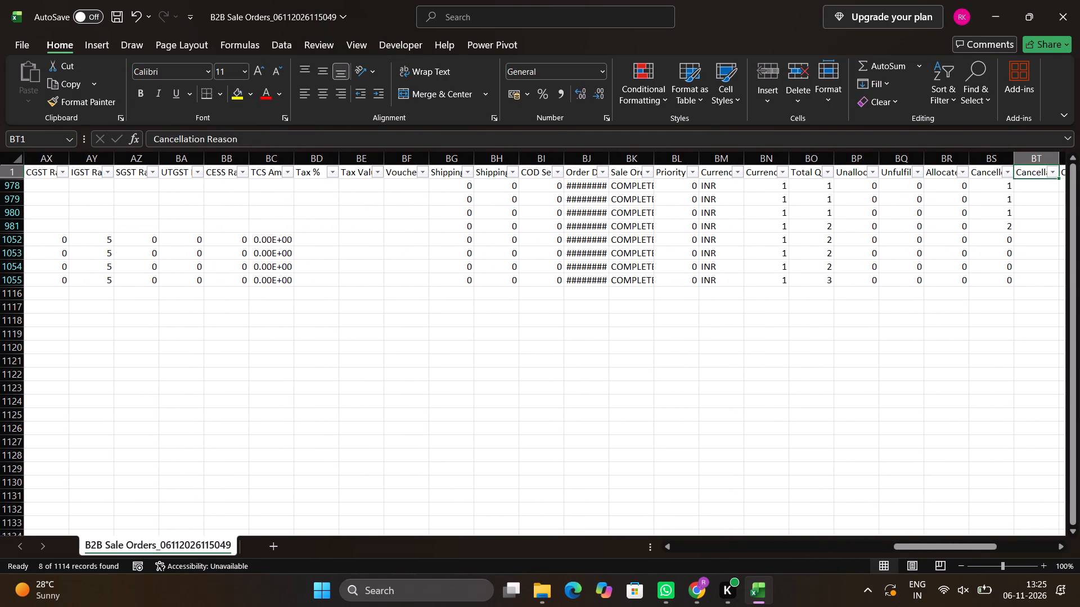
{"action": "key", "text": "Right"}
{"action": "key", "text": "Left"}
{"action": "key", "text": "Left"}
{"action": "key", "text": "Left"}
{"action": "key", "text": "Left"}
{"action": "key", "text": "Left"}
{"action": "key", "text": "Left"}
{"action": "key", "text": "Down"}
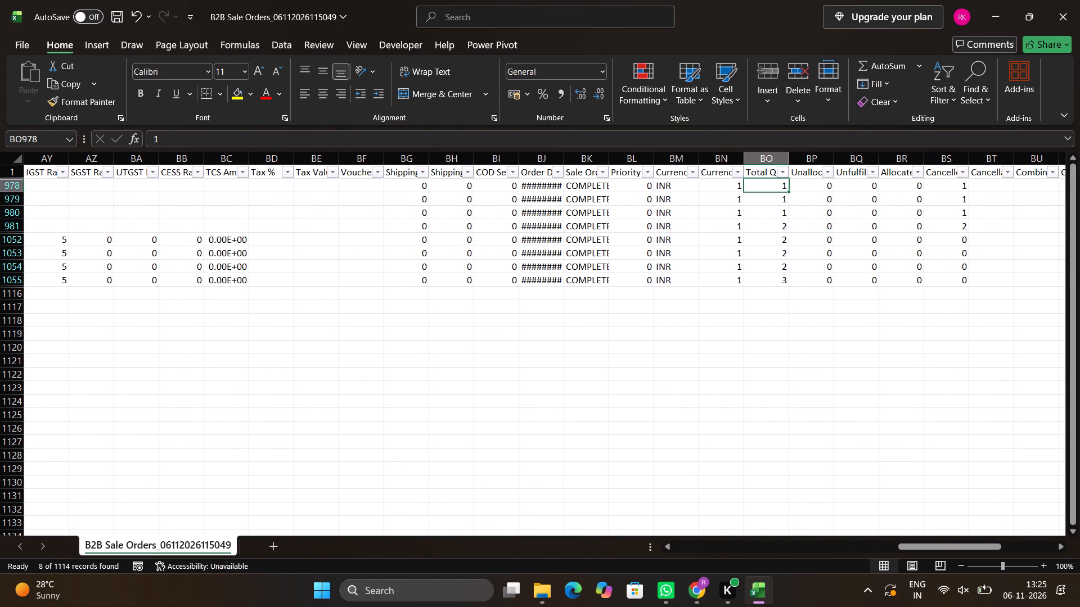
{"action": "key", "text": "ctrl+shift+Down"}
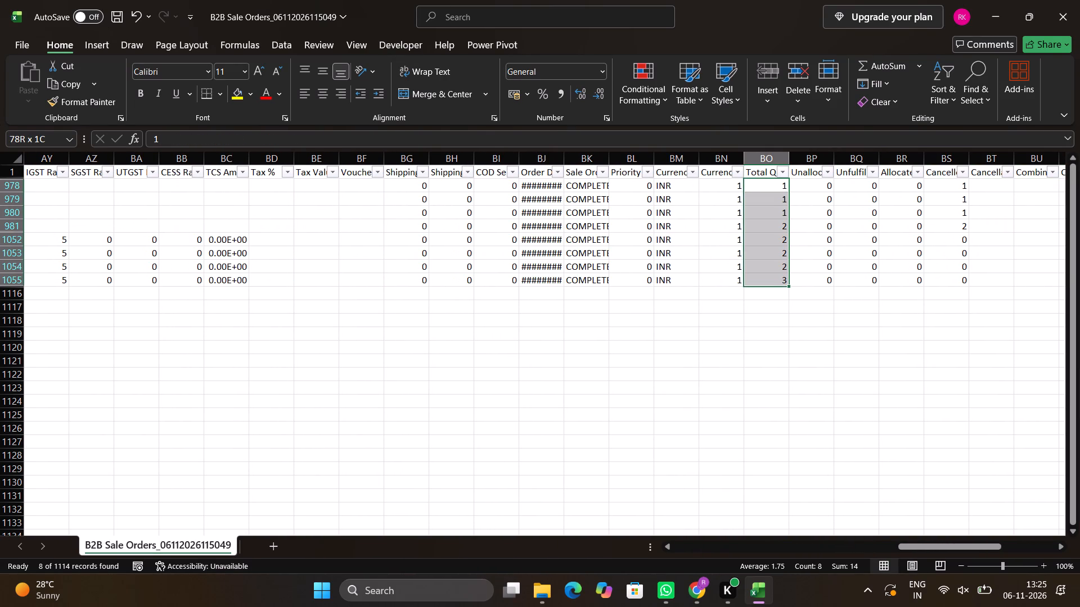
Autofit the width of the Item SKU Code column (AB) in the sale orders export.
{"action": "key", "text": "Up"}
{"action": "key", "text": "Left"}
{"action": "key", "text": "Left"}
{"action": "key", "text": "Left"}
{"action": "key", "text": "Left"}
{"action": "key", "text": "Left"}
{"action": "key", "text": "Left"}
{"action": "key", "text": "Left"}
{"action": "key", "text": "Left"}
{"action": "key", "text": "Left"}
{"action": "key", "text": "Left"}
{"action": "key", "text": "Left"}
{"action": "key", "text": "Left"}
{"action": "key", "text": "Left"}
{"action": "key", "text": "Left"}
{"action": "key", "text": "Left"}
{"action": "key", "text": "Left"}
{"action": "key", "text": "Left"}
{"action": "key", "text": "Left"}
{"action": "key", "text": "Left"}
{"action": "key", "text": "Left"}
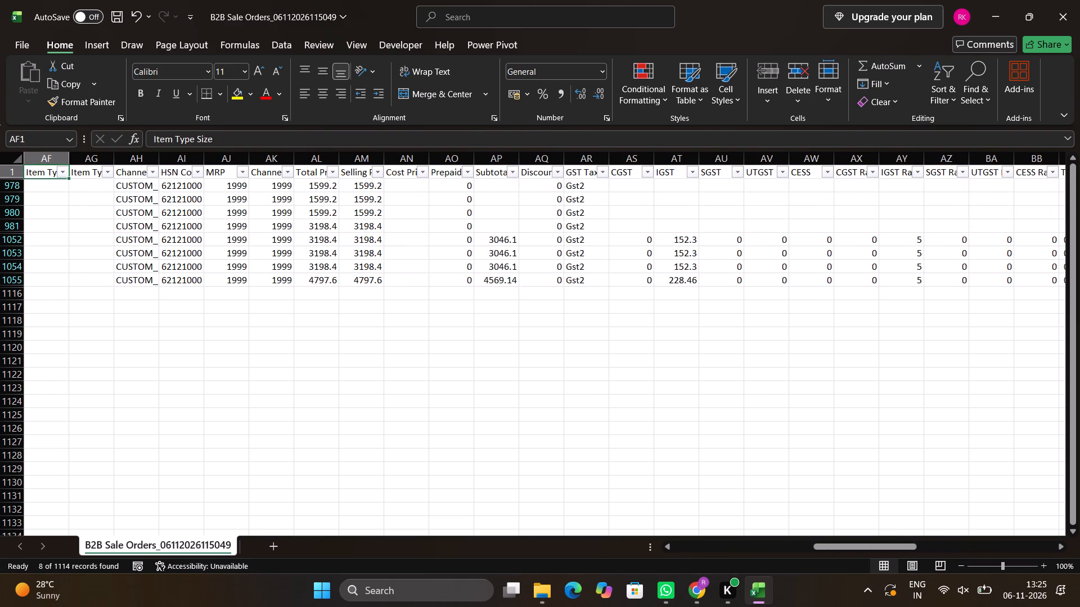
{"action": "key", "text": "Left"}
{"action": "key", "text": "Left"}
{"action": "key", "text": "Left"}
{"action": "key", "text": "Left"}
{"action": "key", "text": "Left"}
{"action": "key", "text": "Left"}
{"action": "key", "text": "Left"}
{"action": "key", "text": "Left"}
{"action": "key", "text": "Left"}
{"action": "key", "text": "Left"}
{"action": "key", "text": "Left"}
{"action": "key", "text": "Right"}
{"action": "key", "text": "Right"}
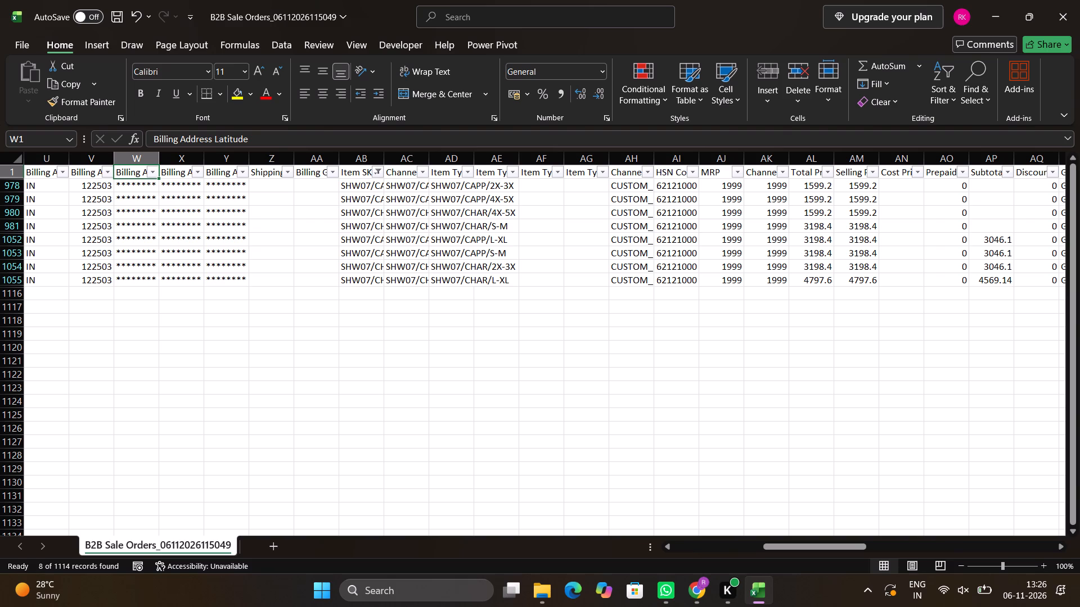
{"action": "key", "text": "Right"}
{"action": "key", "text": "Right"}
{"action": "key", "text": "Right"}
{"action": "key", "text": "Right"}
{"action": "key", "text": "Right"}
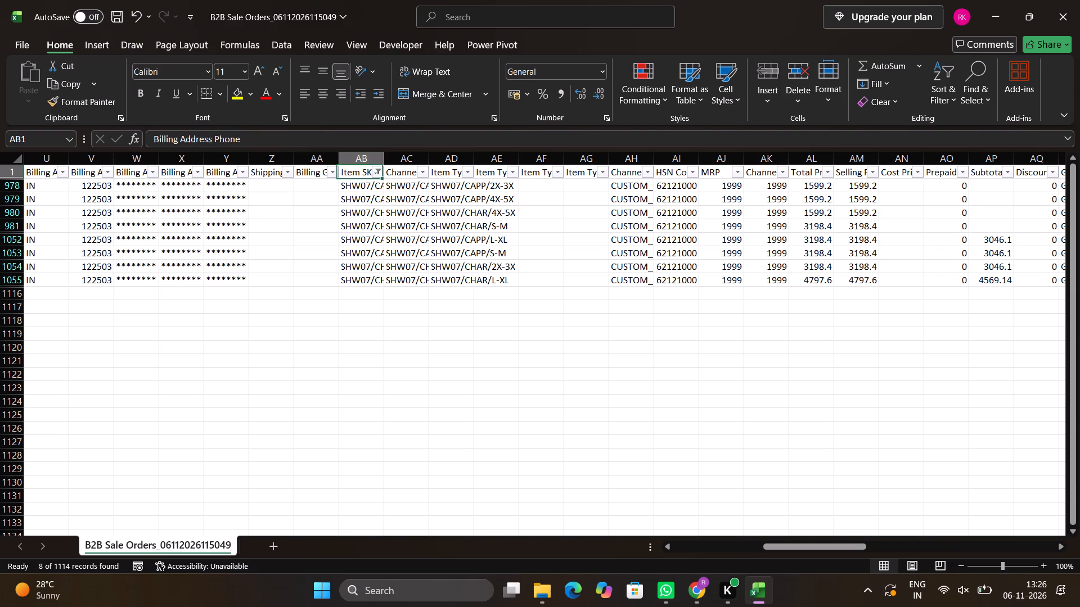
{"action": "double_click", "coordinate": [385, 165]}
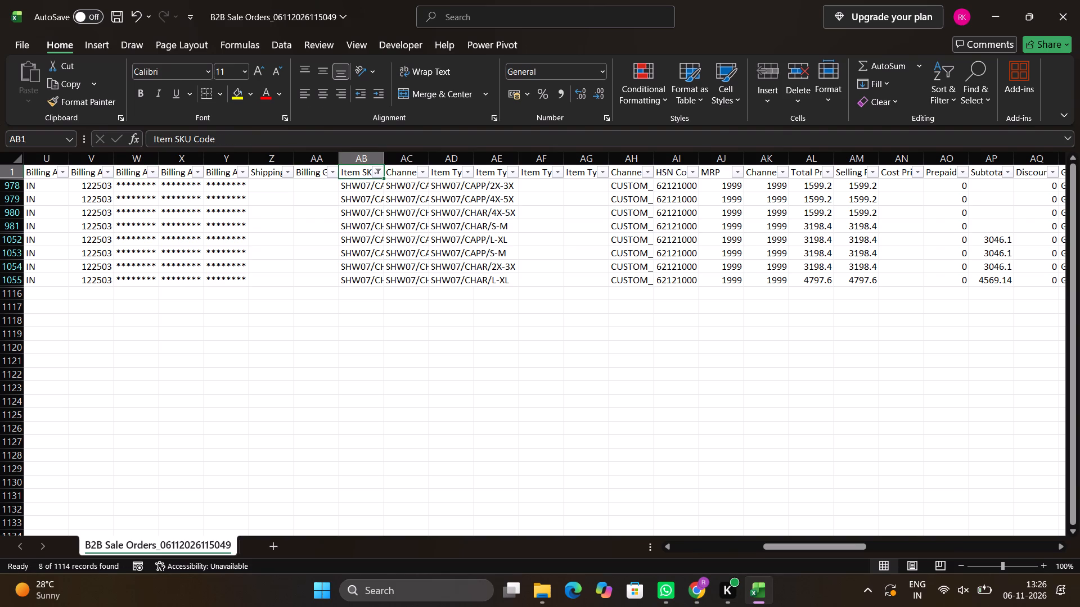
{"action": "double_click", "coordinate": [385, 156]}
Copy the filtered SHW07 codes from the Item SKU Code column, excluding the header.
{"action": "key", "text": "Down"}
{"action": "key", "text": "ctrl+shift+Down"}
{"action": "key", "text": "ctrl+c"}
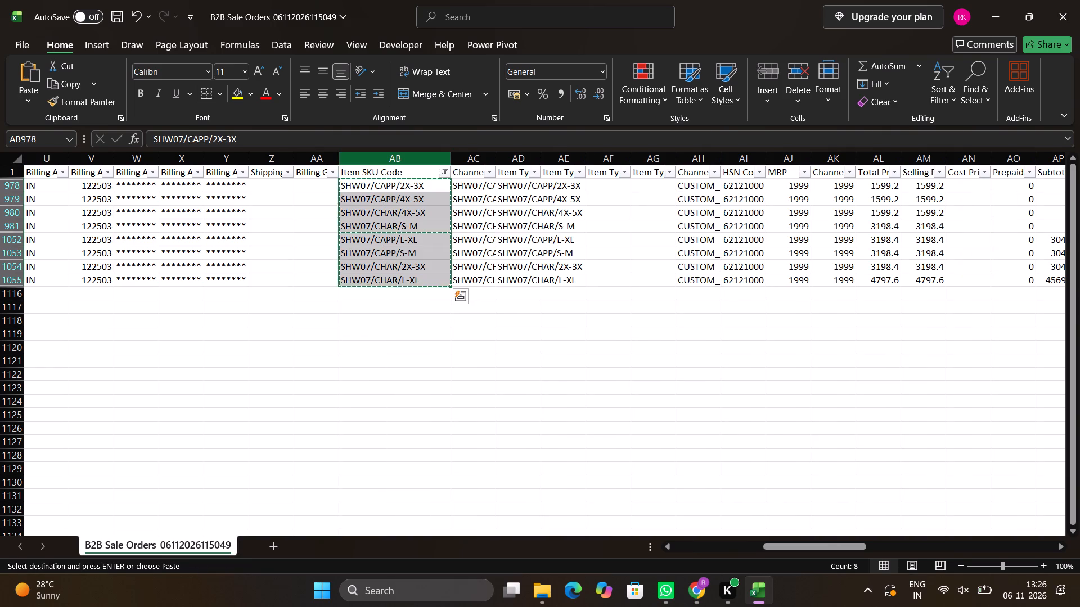
Open the stock adjustment file from the uniware template folder on the desktop.
{"action": "key", "text": "super+d"}
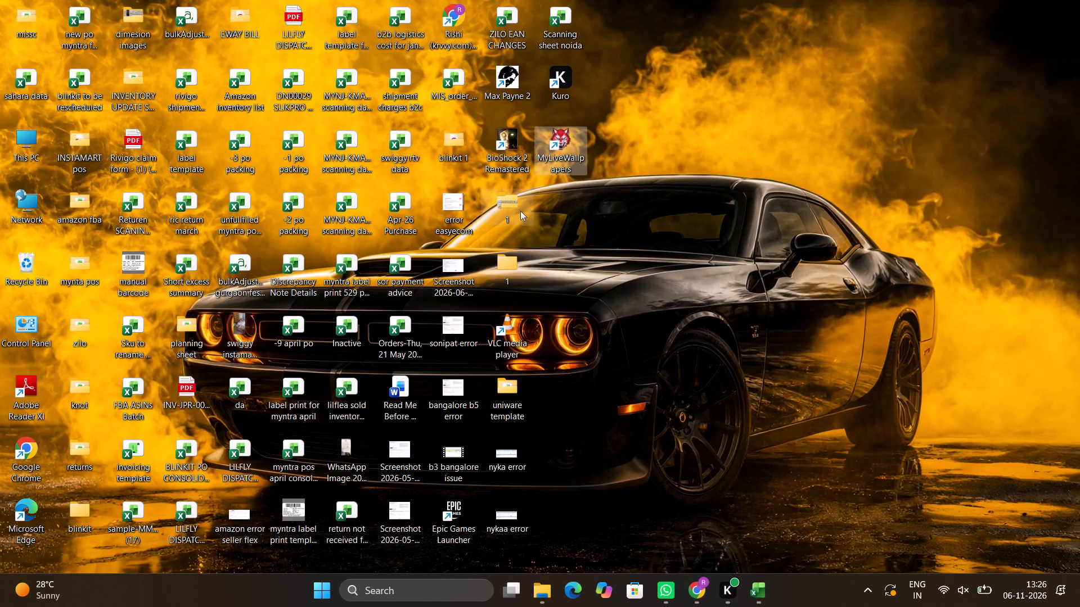
{"action": "left_click", "coordinate": [652, 291]}
{"action": "double_click", "coordinate": [499, 402]}
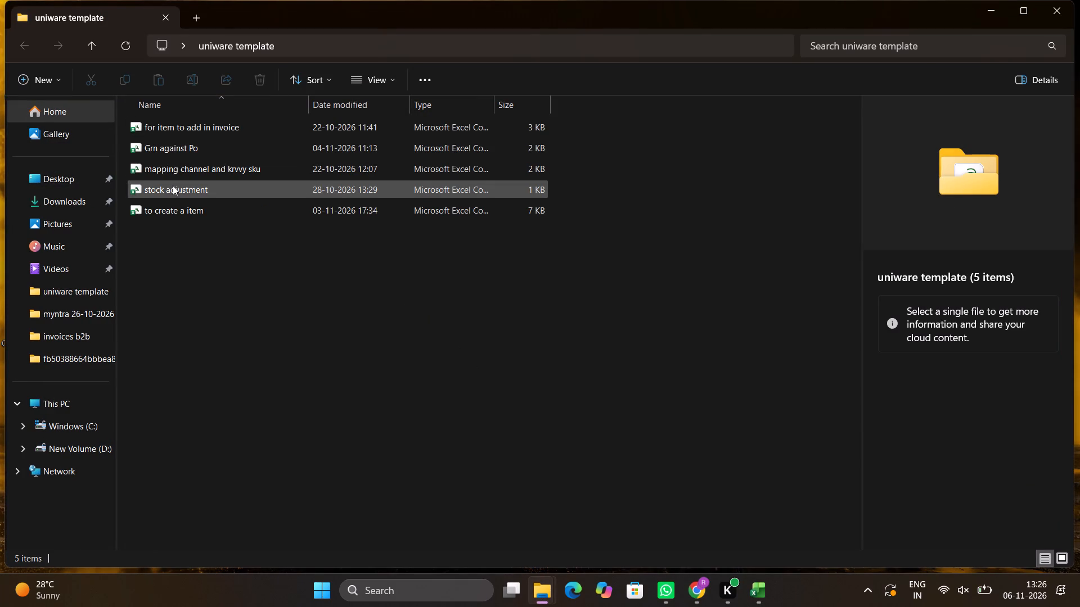
{"action": "double_click", "coordinate": [173, 185]}
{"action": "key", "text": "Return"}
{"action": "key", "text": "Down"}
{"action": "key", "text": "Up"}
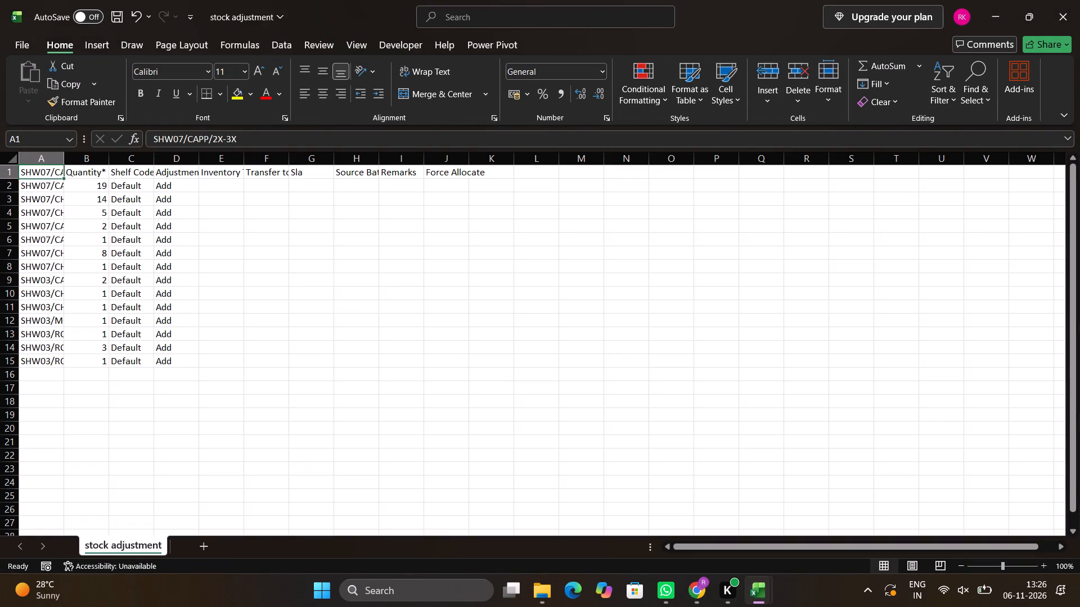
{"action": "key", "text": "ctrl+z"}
Clear the old product codes in A2:A15 of the stock adjustment sheet, keeping the header.
{"action": "key", "text": "Up"}
{"action": "key", "text": "Down"}
{"action": "key", "text": "ctrl+shift+Down"}
{"action": "key", "text": "Delete"}
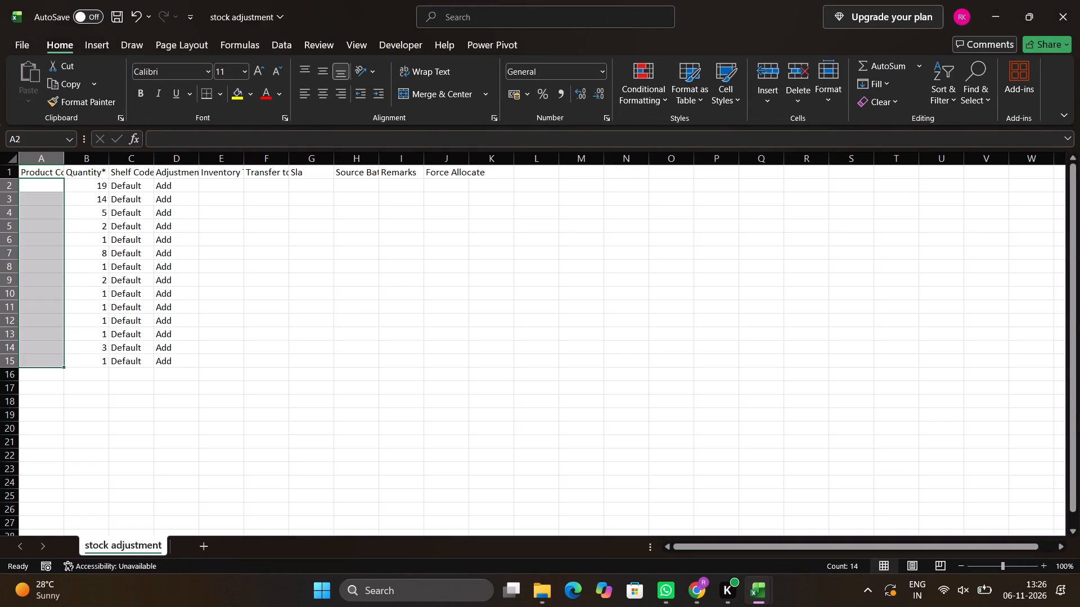
{"action": "key", "text": "Up"}
{"action": "key", "text": "Down"}
Copy the filtered Item SKU codes from the sale orders export and paste them as values from A2 of the stock adjustment sheet.
{"action": "key", "text": "alt+Tab"}
{"action": "key", "text": "ctrl+c"}
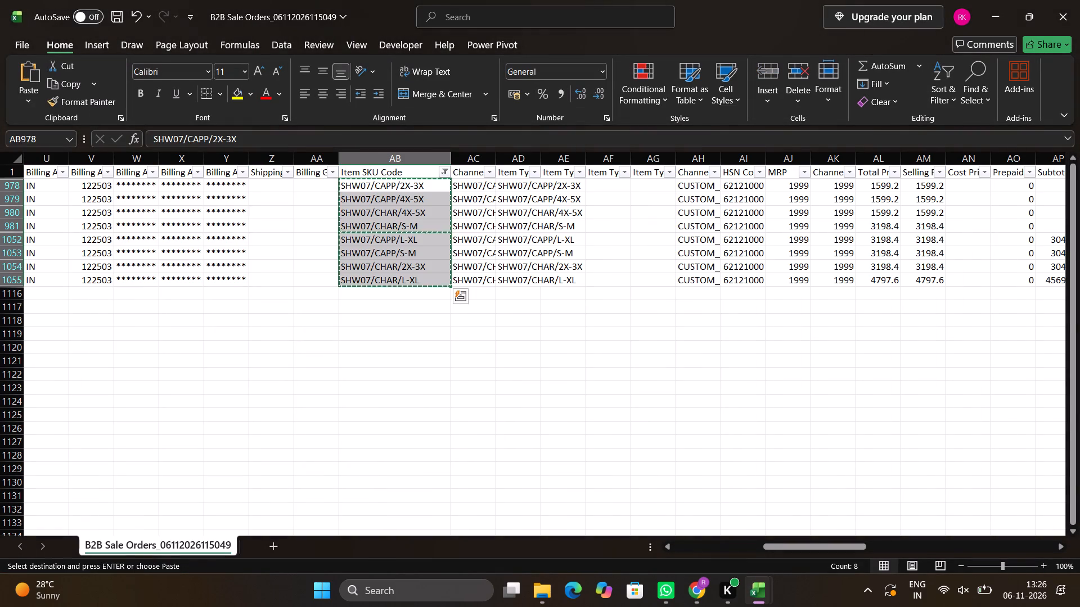
{"action": "key", "text": "alt+Tab"}
{"action": "key", "text": "ctrl+alt+v"}
{"action": "key", "text": "Right"}
{"action": "key", "text": "Down"}
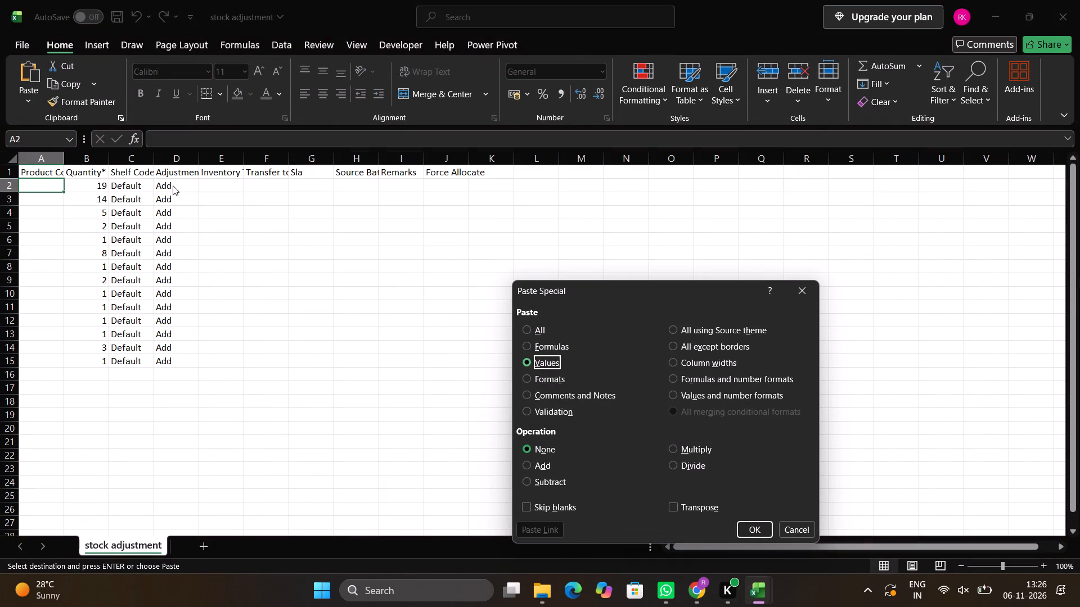
{"action": "key", "text": "Return"}
Clear the old quantities in B2:B15 of the stock adjustment sheet.
{"action": "key", "text": "Right"}
{"action": "key", "text": "ctrl+shift+Down"}
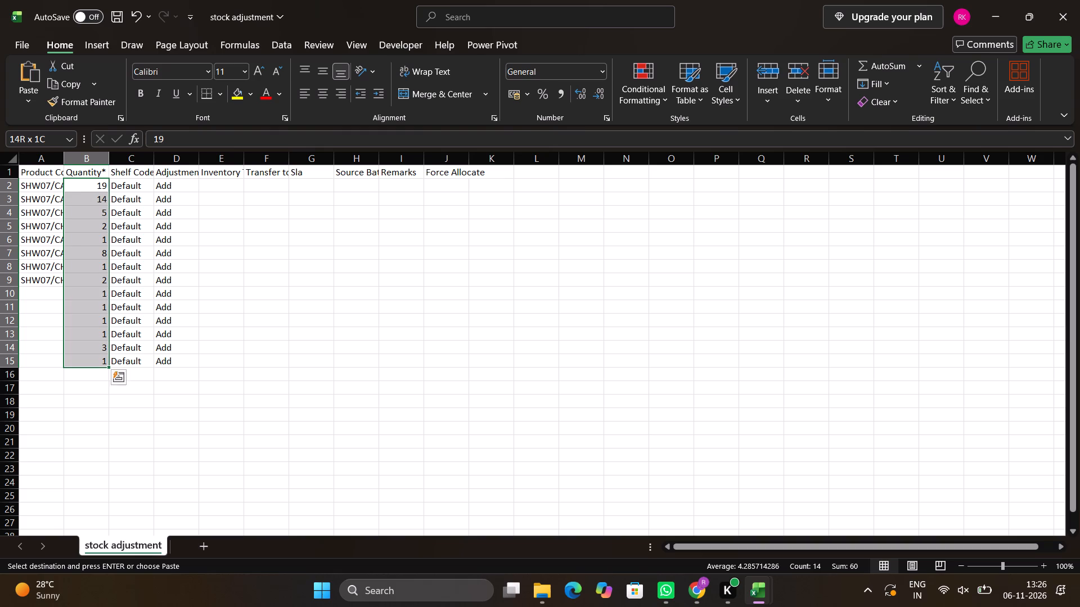
{"action": "key", "text": "Delete"}
{"action": "key", "text": "Up"}
{"action": "key", "text": "Down"}
Copy the filtered rows' values from the Total Q column (BO) in the B2B sale orders export.
{"action": "key", "text": "alt+Tab"}
{"action": "key", "text": "Up"}
{"action": "key", "text": "Right"}
{"action": "key", "text": "Right"}
{"action": "key", "text": "Right"}
{"action": "key", "text": "Right"}
{"action": "key", "text": "Right"}
{"action": "key", "text": "Right"}
{"action": "key", "text": "Right"}
{"action": "key", "text": "Right"}
{"action": "key", "text": "Right"}
{"action": "key", "text": "Right"}
{"action": "key", "text": "Right"}
{"action": "key", "text": "Right"}
{"action": "key", "text": "Right"}
{"action": "key", "text": "Right"}
{"action": "key", "text": "Right"}
{"action": "key", "text": "Right"}
{"action": "key", "text": "Right"}
{"action": "key", "text": "Right"}
{"action": "key", "text": "Right"}
{"action": "key", "text": "Right"}
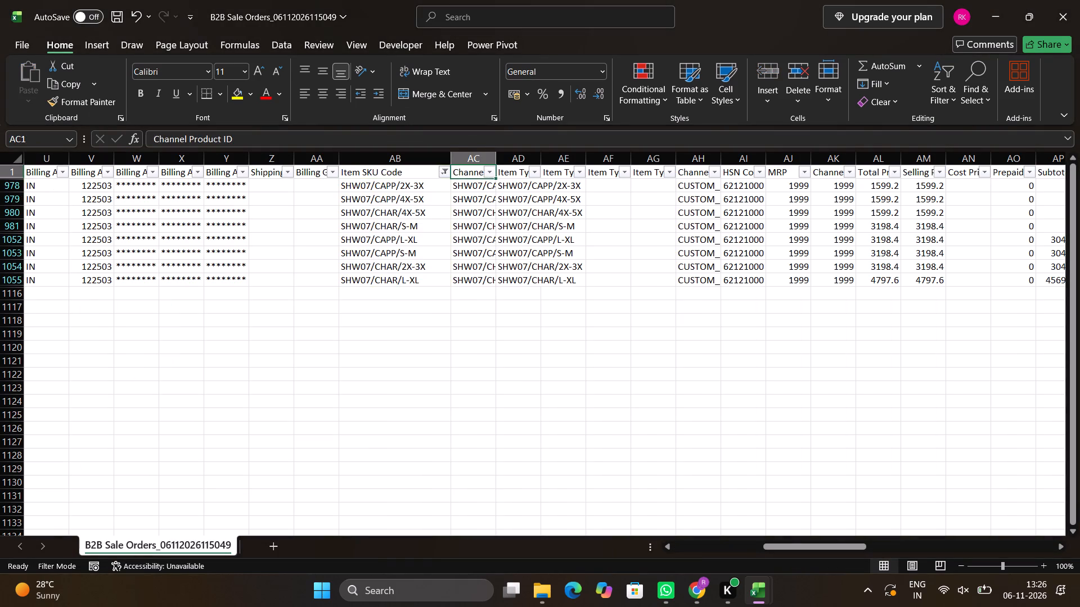
{"action": "key", "text": "Left"}
{"action": "key", "text": "Left"}
{"action": "key", "text": "Right"}
{"action": "key", "text": "Right"}
{"action": "key", "text": "Right"}
{"action": "key", "text": "Right"}
{"action": "key", "text": "Right"}
{"action": "key", "text": "Right"}
{"action": "key", "text": "Right"}
{"action": "key", "text": "Right"}
{"action": "key", "text": "Right"}
{"action": "key", "text": "Right"}
{"action": "key", "text": "Right"}
{"action": "key", "text": "Right"}
{"action": "key", "text": "Right"}
{"action": "key", "text": "Right"}
{"action": "key", "text": "Right"}
{"action": "key", "text": "Right"}
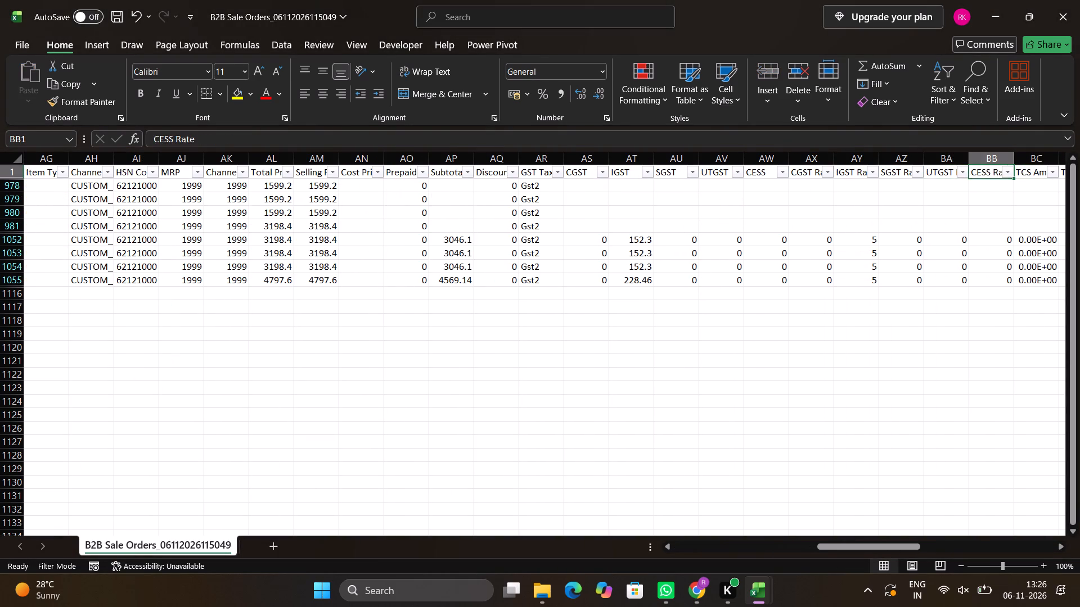
{"action": "key", "text": "Left"}
{"action": "key", "text": "Left"}
{"action": "key", "text": "Left"}
{"action": "key", "text": "Left"}
{"action": "key", "text": "Left"}
{"action": "key", "text": "Left"}
{"action": "key", "text": "Left"}
{"action": "key", "text": "Left"}
{"action": "key", "text": "Right"}
{"action": "key", "text": "Right"}
{"action": "key", "text": "Right"}
{"action": "key", "text": "Right"}
{"action": "key", "text": "Right"}
{"action": "key", "text": "Right"}
{"action": "key", "text": "Right"}
{"action": "key", "text": "Right"}
{"action": "key", "text": "Right"}
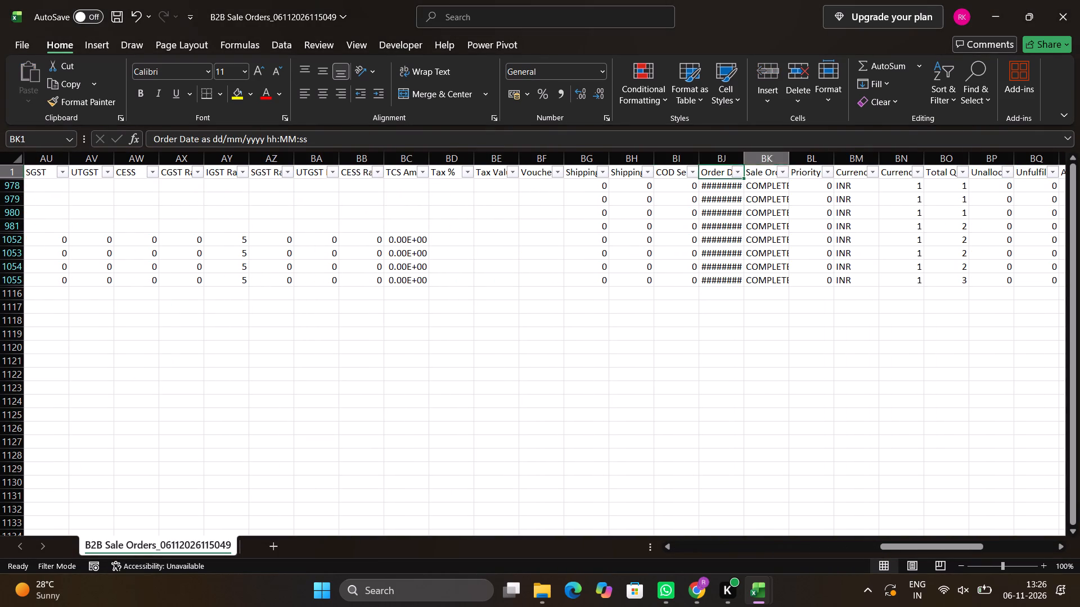
{"action": "key", "text": "Left"}
{"action": "key", "text": "Left"}
{"action": "key", "text": "Down"}
{"action": "key", "text": "Left"}
{"action": "key", "text": "ctrl+shift+Down"}
{"action": "key", "text": "ctrl+c"}
Paste the copied quantities as values into the Quantity column of the stock adjustment sheet, starting at B2.
{"action": "key", "text": "alt+Tab"}
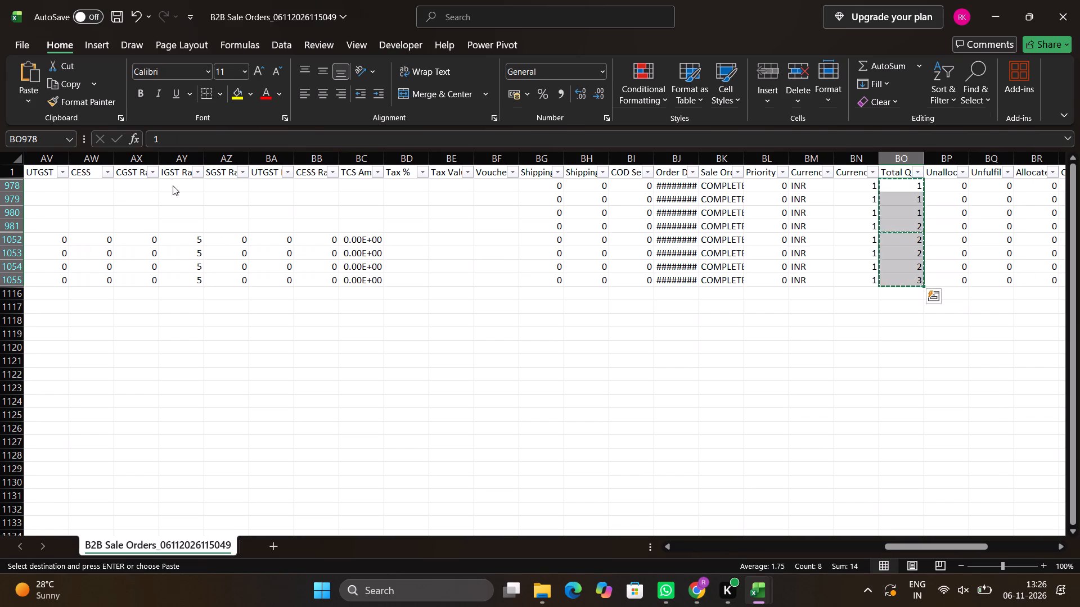
{"action": "key", "text": "ctrl+alt+v"}
{"action": "key", "text": "Down"}
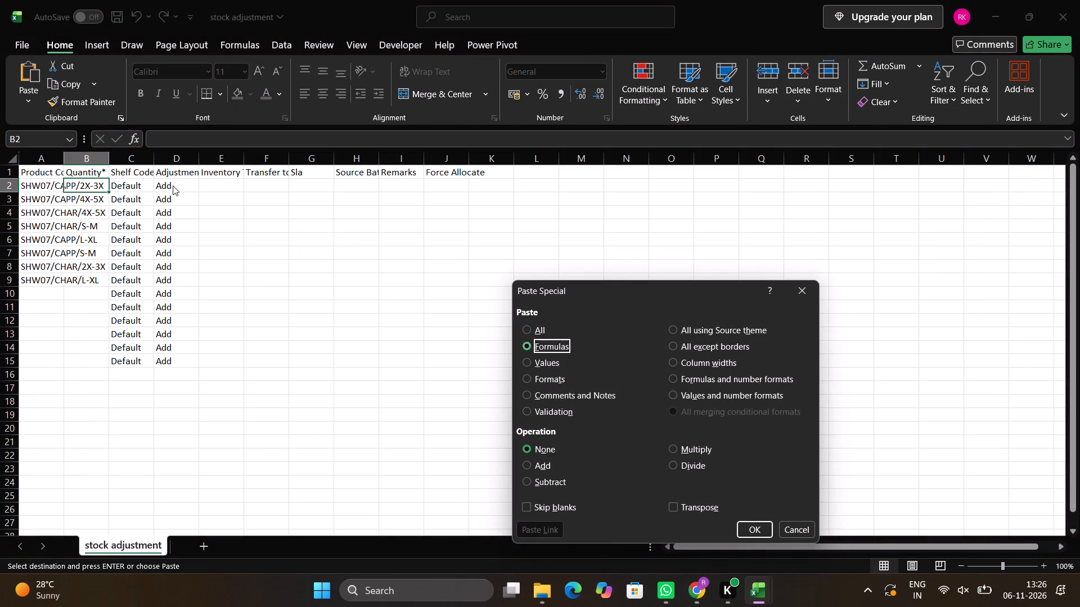
{"action": "key", "text": "Down"}
{"action": "key", "text": "Return"}
Delete the leftover Default and Add entries in C10:D15, below the last product code row.
{"action": "key", "text": "Right"}
{"action": "key", "text": "Down"}
{"action": "key", "text": "ctrl+Left"}
{"action": "key", "text": "ctrl+Down"}
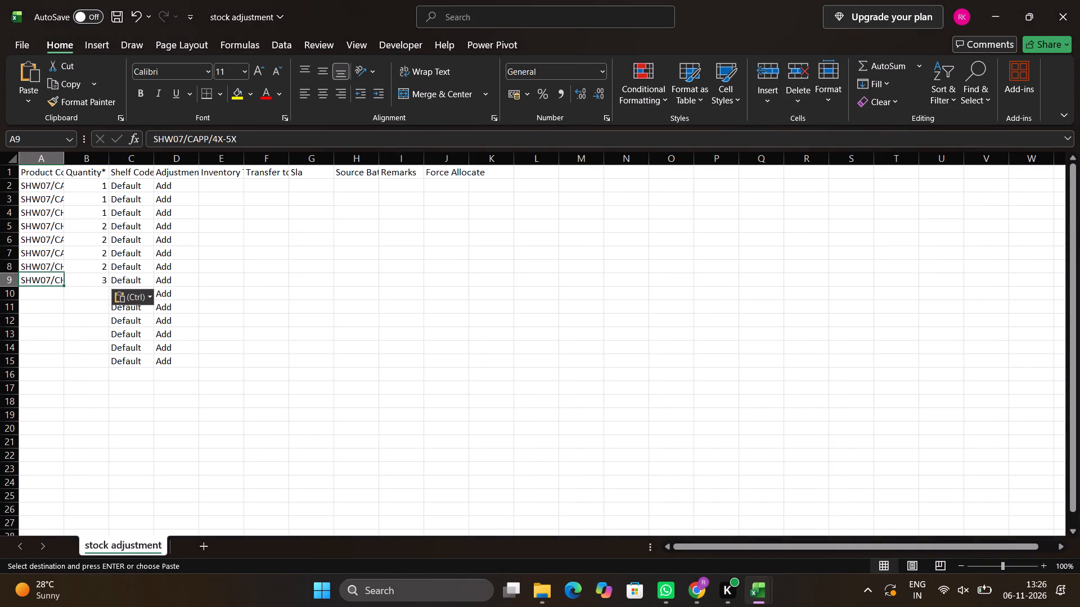
{"action": "key", "text": "Right"}
{"action": "key", "text": "Right"}
{"action": "key", "text": "Down"}
{"action": "key", "text": "ctrl+shift+Right"}
{"action": "key", "text": "ctrl+shift+Down"}
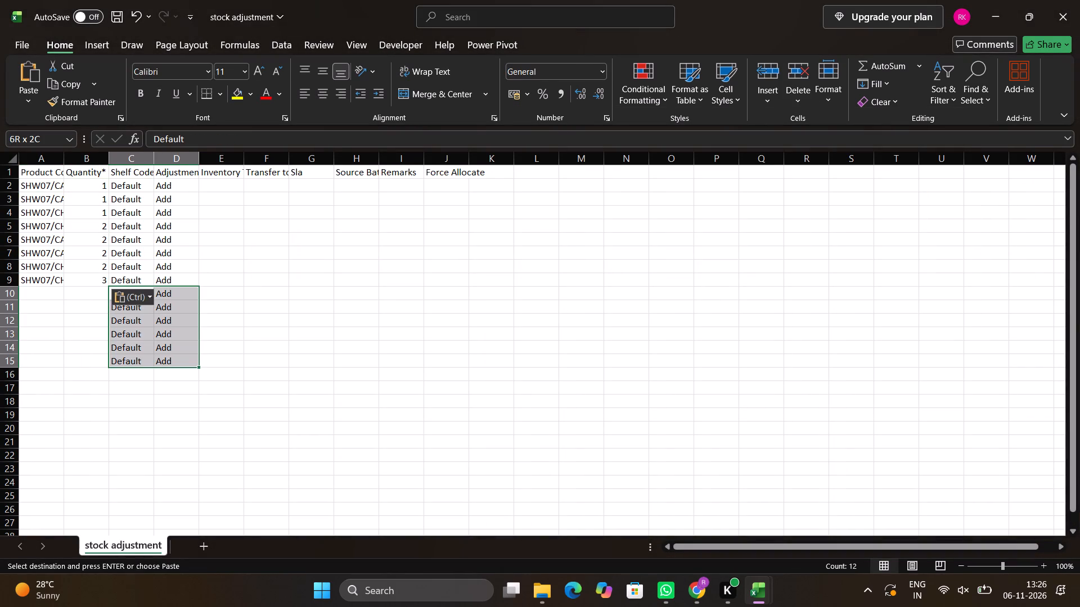
{"action": "key", "text": "Delete"}
Autofit the widths of columns A to D, from Product Code to Adjustment Type.
{"action": "key", "text": "Left"}
{"action": "key", "text": "Up"}
{"action": "key", "text": "Left"}
{"action": "key", "text": "Up"}
{"action": "key", "text": "Left"}
{"action": "key", "text": "ctrl+Left"}
{"action": "key", "text": "ctrl+space"}
{"action": "key", "text": "ctrl+shift+Right"}
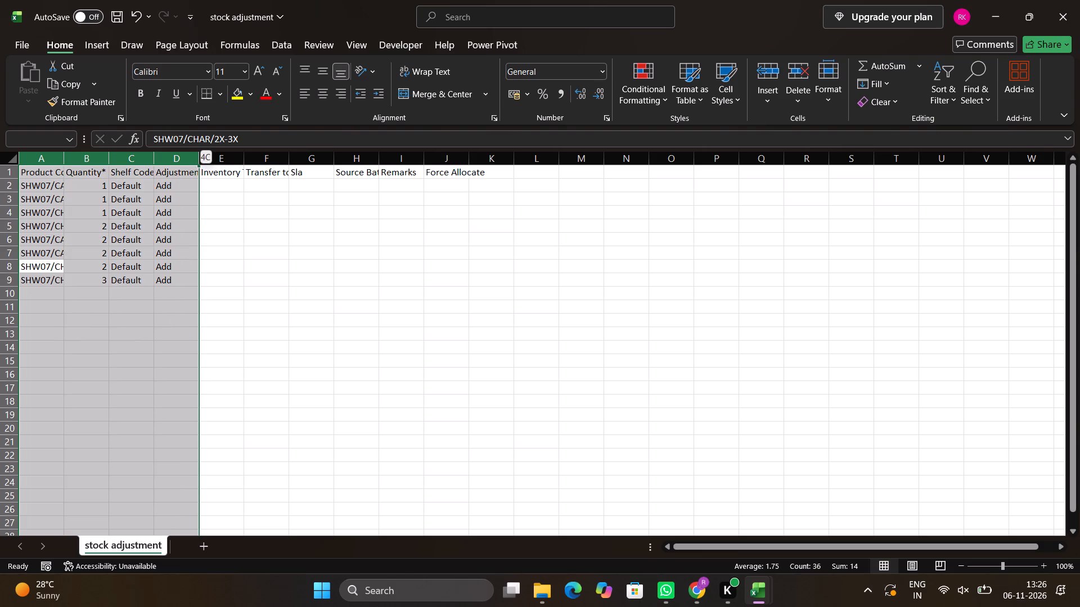
{"action": "double_click", "coordinate": [67, 162]}
{"action": "key", "text": "Up"}
{"action": "key", "text": "Left"}
{"action": "key", "text": "Up"}
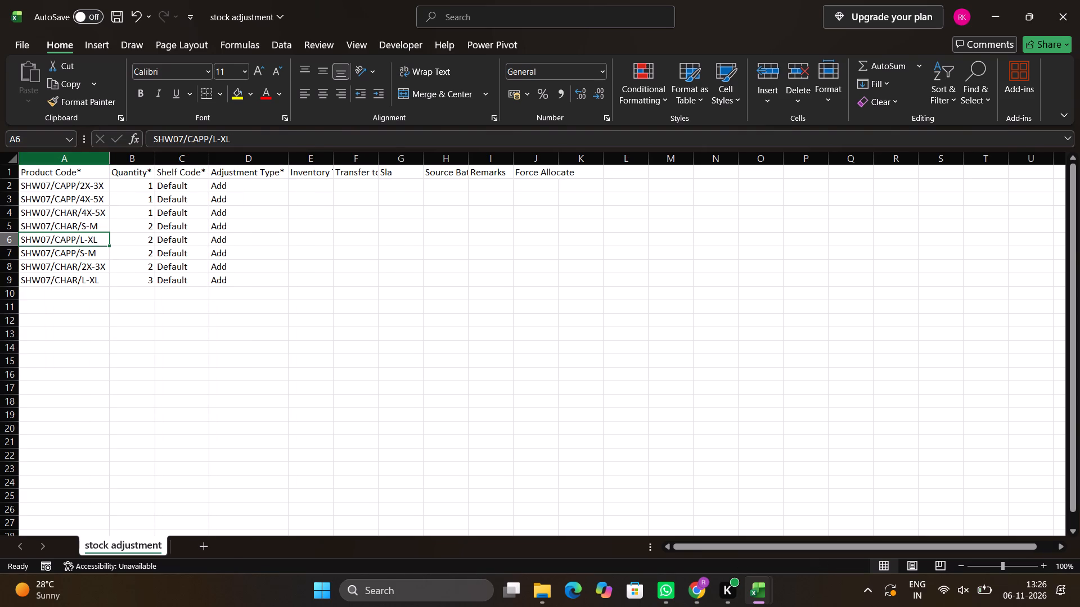
Save the stock adjustment file and close it, and close the B2B sale orders export without saving.
{"action": "key", "text": "ctrl+s"}
{"action": "left_click", "coordinate": [1079, 4]}
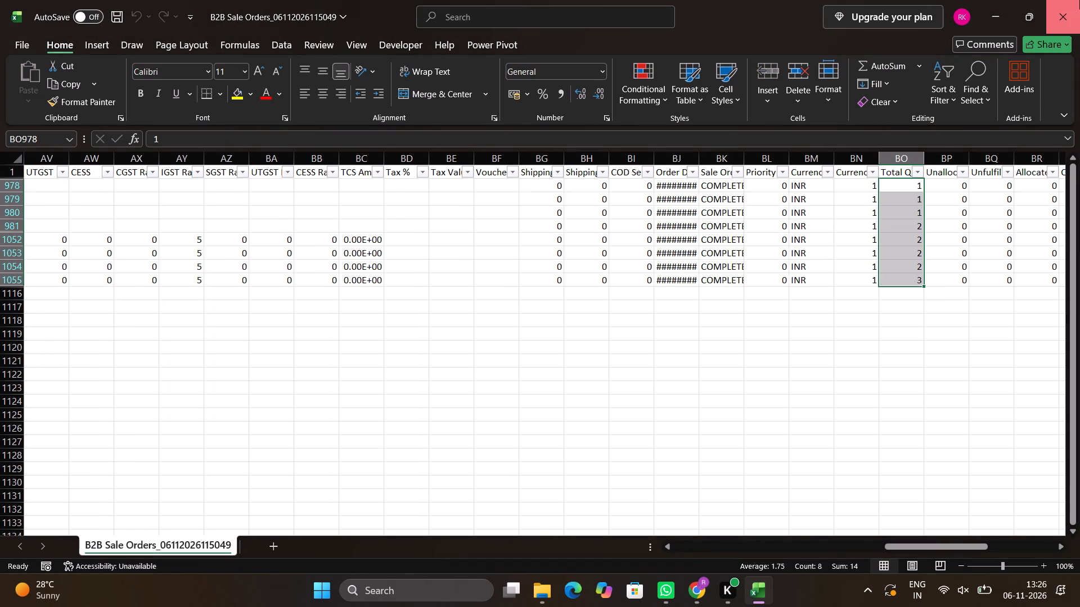
{"action": "left_click", "coordinate": [1079, 0]}
{"action": "left_click", "coordinate": [581, 399]}
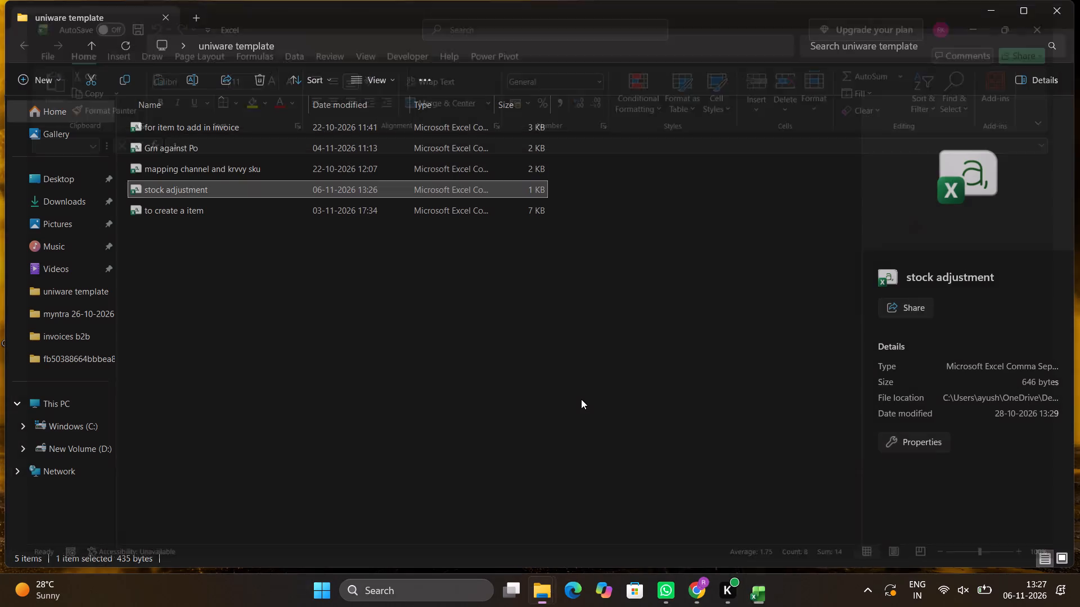
Reopen the stock adjustment file from the uniware template folder on the desktop.
{"action": "key", "text": "alt+Tab"}
{"action": "key", "text": "alt+Tab"}
{"action": "key", "text": "alt+Tab"}
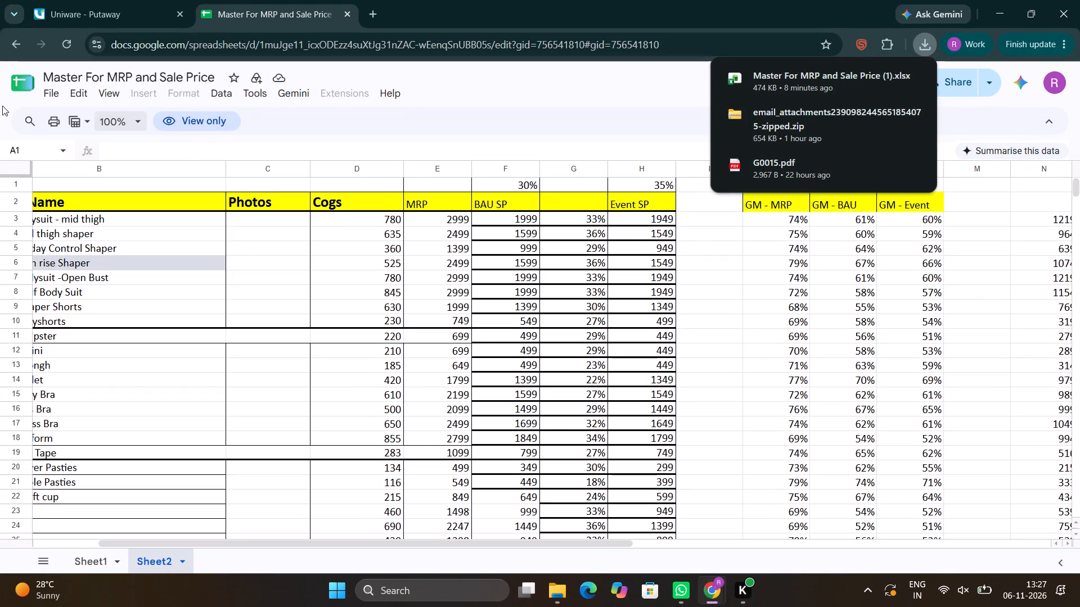
{"action": "left_click", "coordinate": [78, 0]}
{"action": "key", "text": "super+d"}
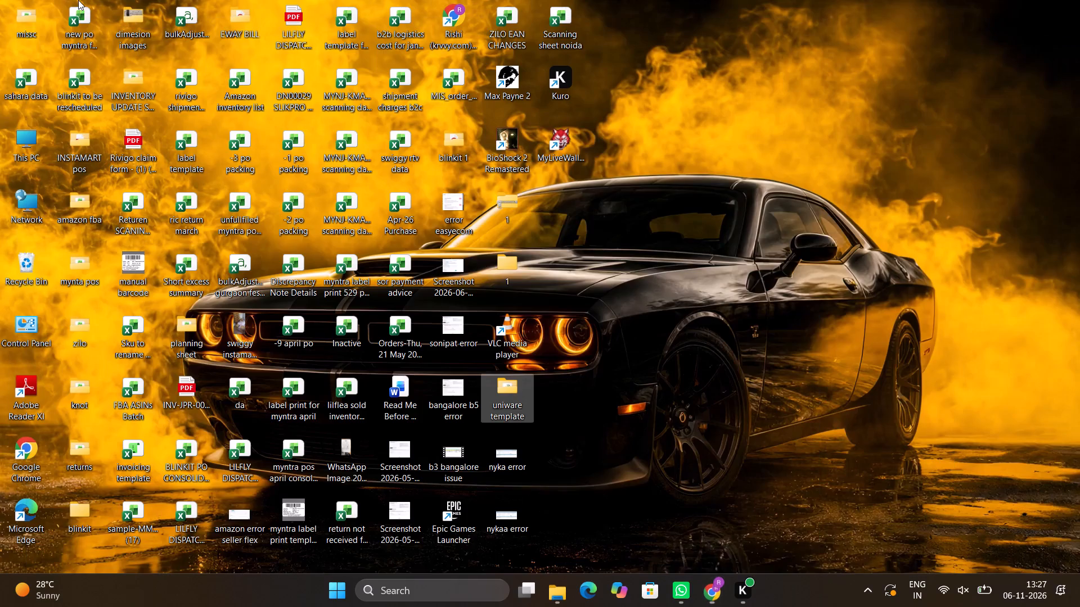
{"action": "double_click", "coordinate": [525, 389]}
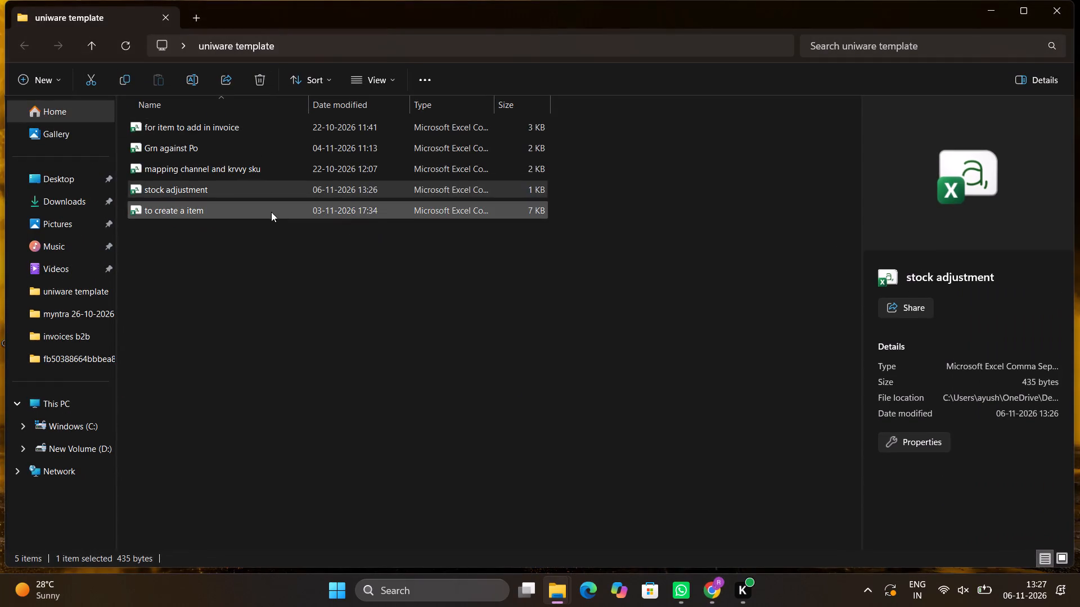
{"action": "key", "text": "Return"}
{"action": "double_click", "coordinate": [184, 186]}
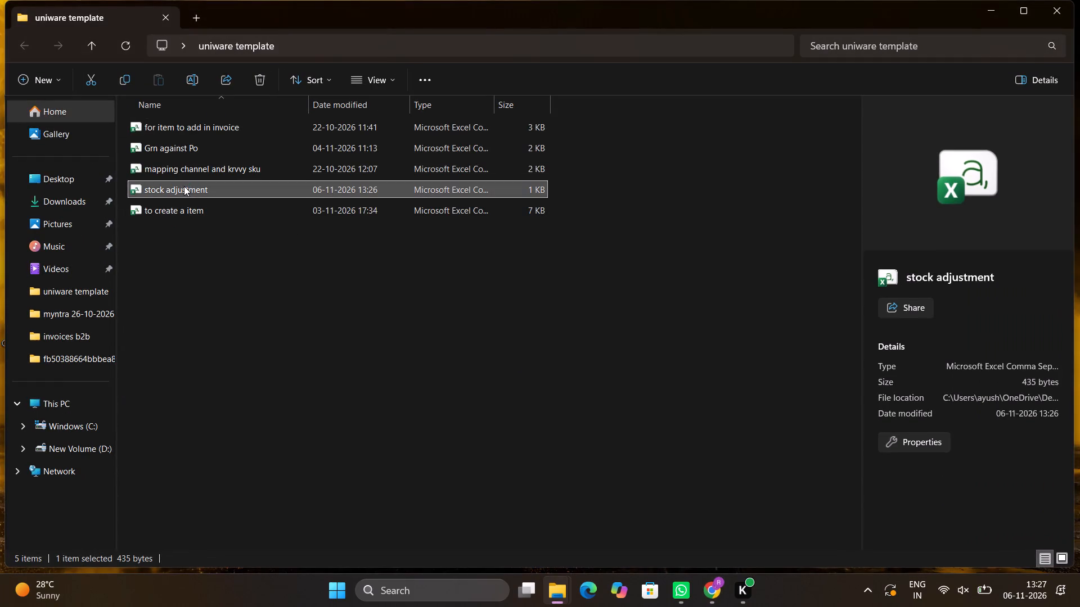
{"action": "key", "text": "Return"}
Set the Adjustment Type to Remove for all SHW07 product rows, D2 to D9.
{"action": "key", "text": "Right"}
{"action": "key", "text": "Down"}
{"action": "key", "text": "Right"}
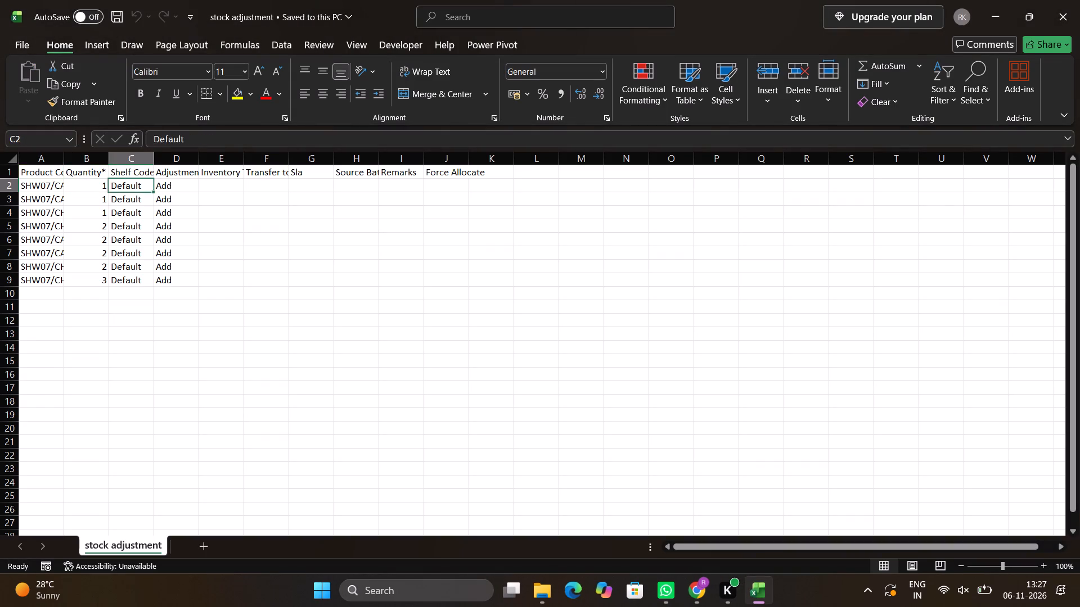
{"action": "key", "text": "Right"}
{"action": "type", "text": "Remoce"}
{"action": "key", "text": "BackSpace"}
{"action": "key", "text": "BackSpace"}
{"action": "type", "text": "ve"}
{"action": "key", "text": "Return"}
{"action": "key", "text": "Up"}
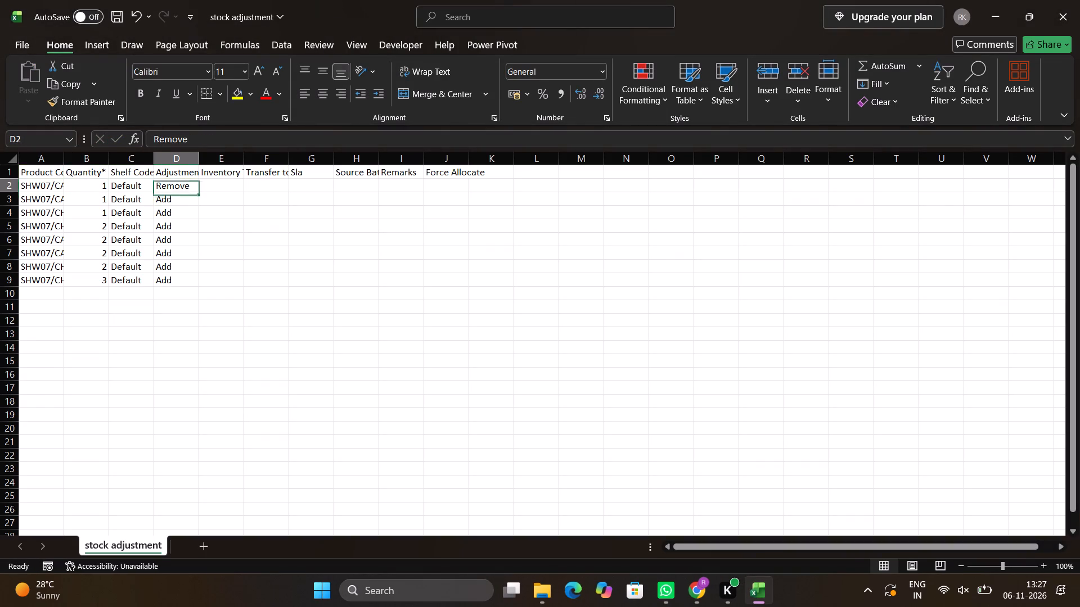
{"action": "key", "text": "ctrl+shift+Down"}
{"action": "key", "text": "ctrl+d"}
{"action": "key", "text": "Up"}
{"action": "key", "text": "ctrl+Up"}
Save the stock adjustment file and close it.
{"action": "key", "text": "ctrl+s"}
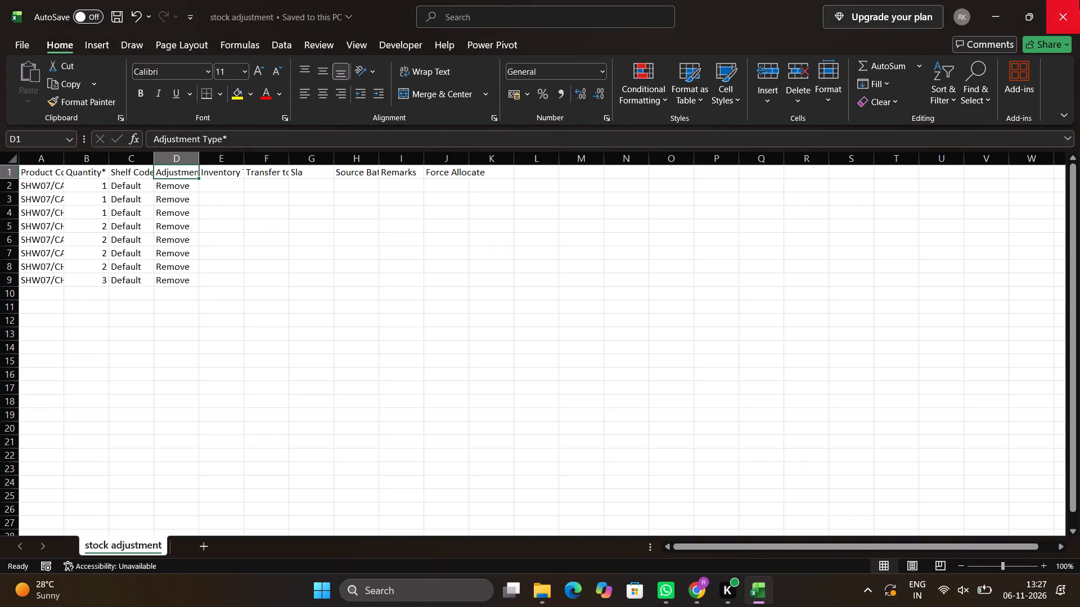
{"action": "left_click", "coordinate": [1079, 0]}
Switch to Uniware in Chrome and open the Import page of its data tools.
{"action": "key", "text": "super+d"}
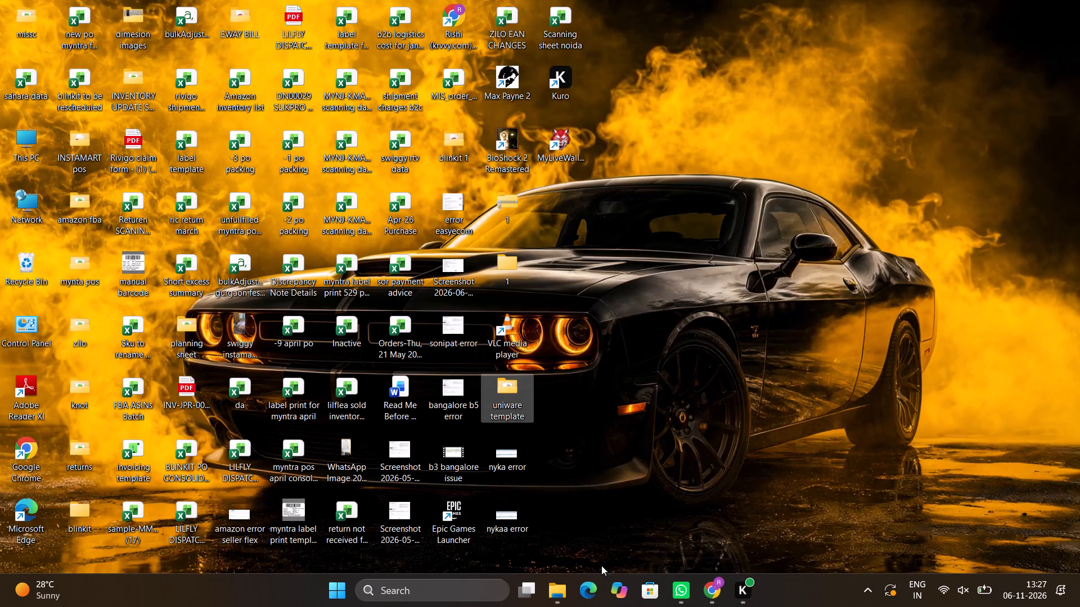
{"action": "left_click", "coordinate": [710, 603]}
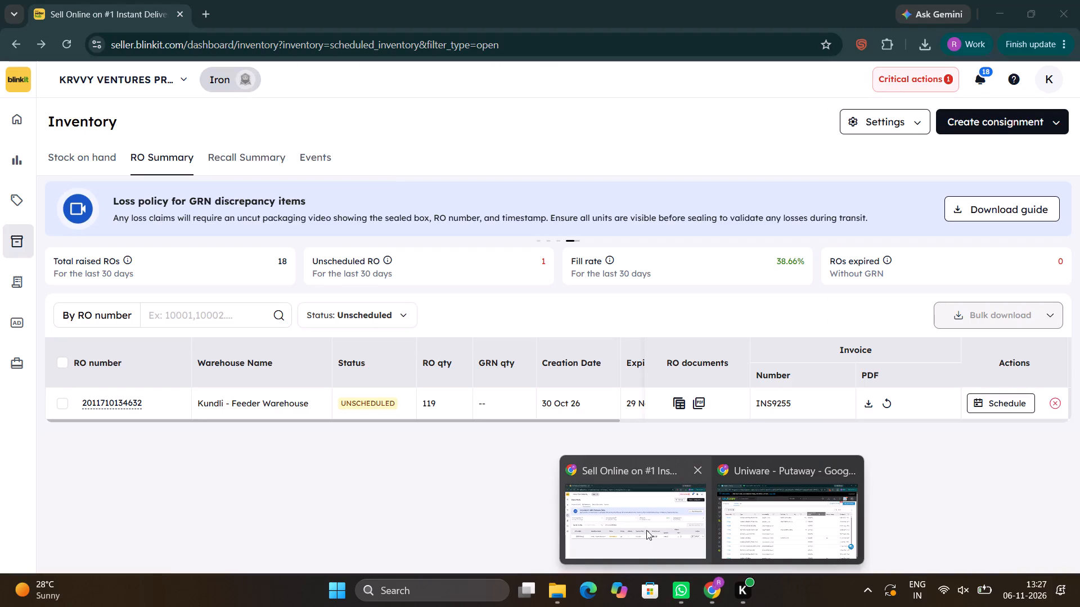
{"action": "left_click", "coordinate": [756, 511]}
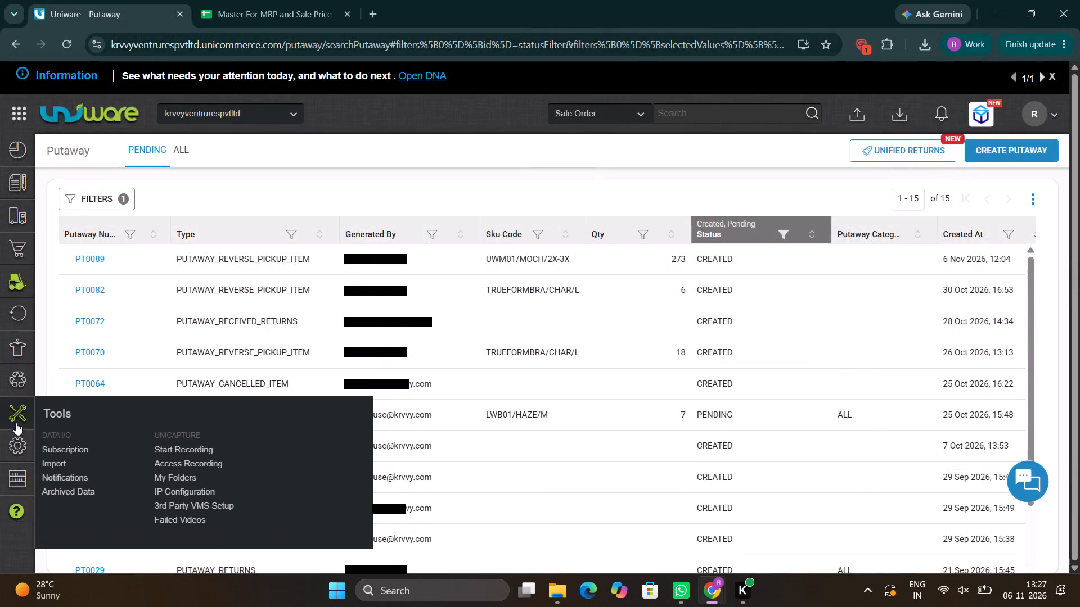
{"action": "left_click", "coordinate": [49, 459]}
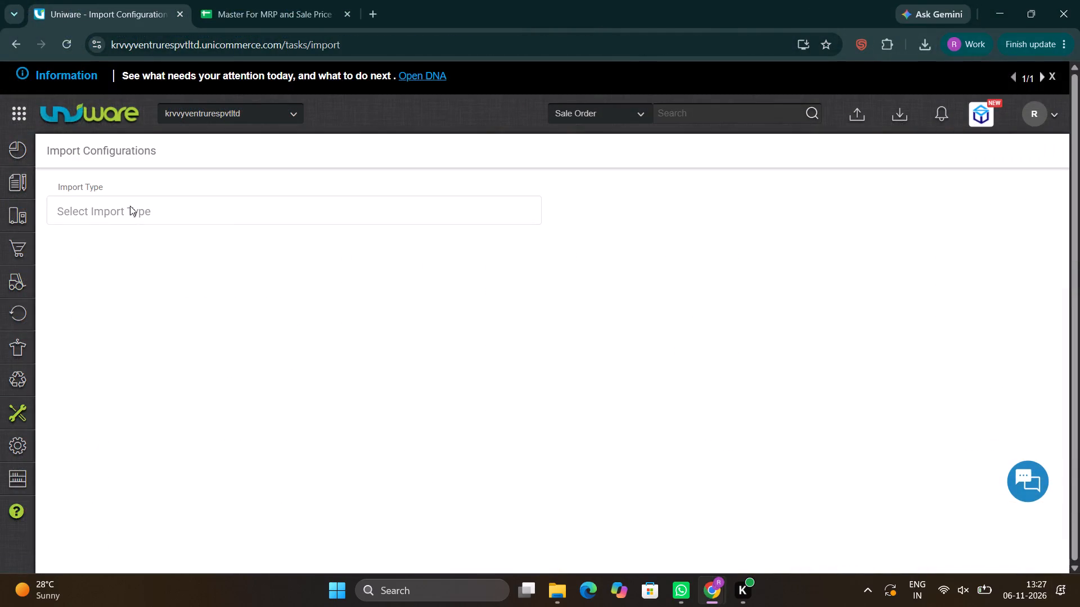
Set the import type to Inventory Adjustment.
{"action": "left_click", "coordinate": [130, 206]}
{"action": "type", "text": "st"}
{"action": "key", "text": "BackSpace"}
{"action": "key", "text": "BackSpace"}
{"action": "type", "text": "invem"}
{"action": "key", "text": "BackSpace"}
{"action": "key", "text": "t"}
{"action": "key", "text": "BackSpace"}
{"action": "type", "text": "ntor"}
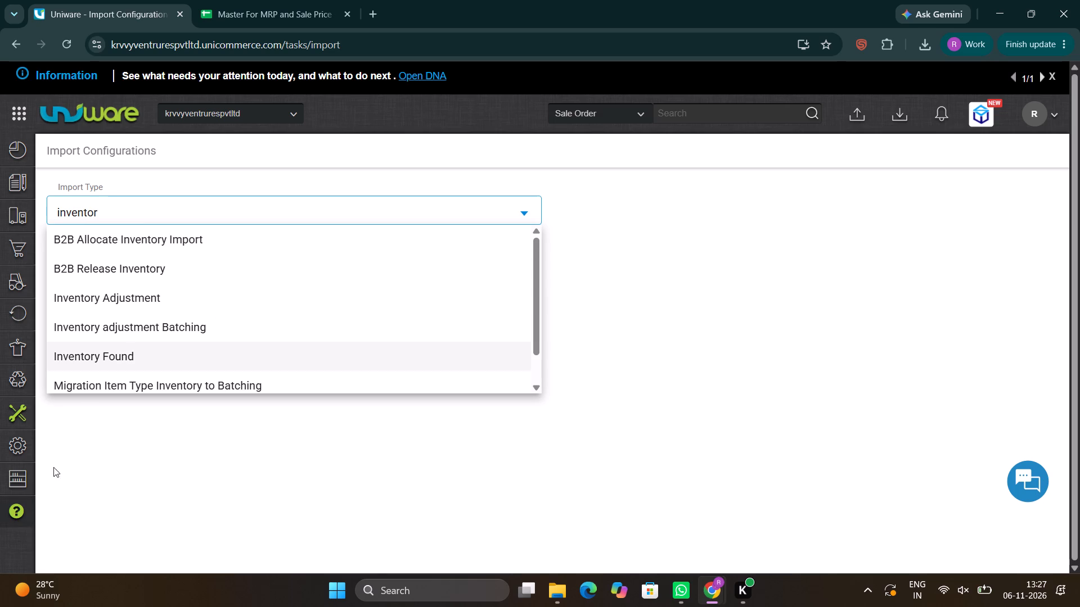
{"action": "left_click", "coordinate": [146, 286]}
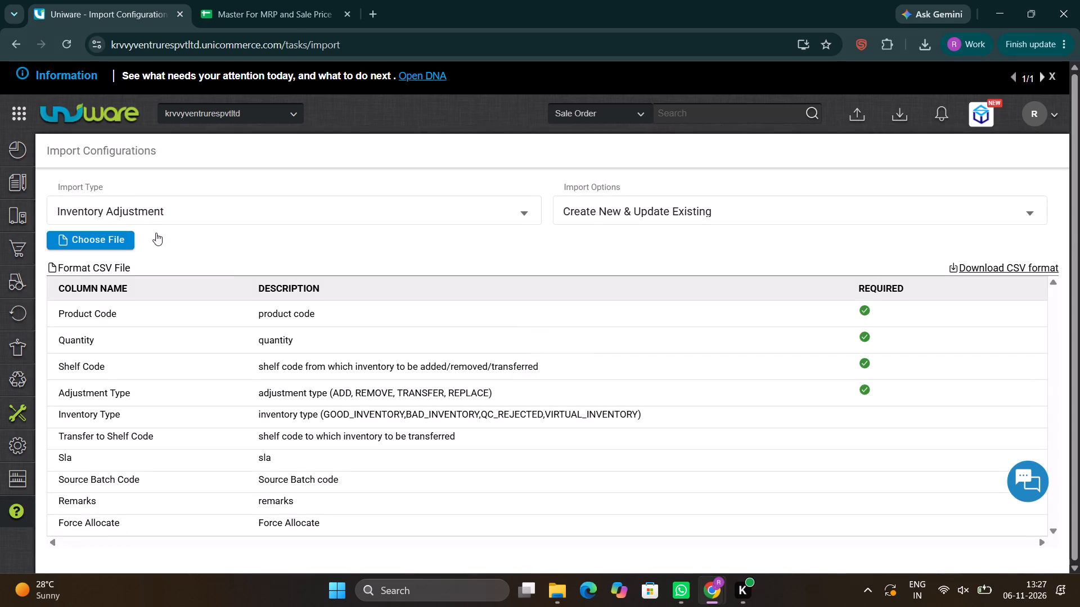
Upload the stock adjustment file from the desktop's uniware template folder for the Inventory Adjustment import.
{"action": "left_click", "coordinate": [78, 239]}
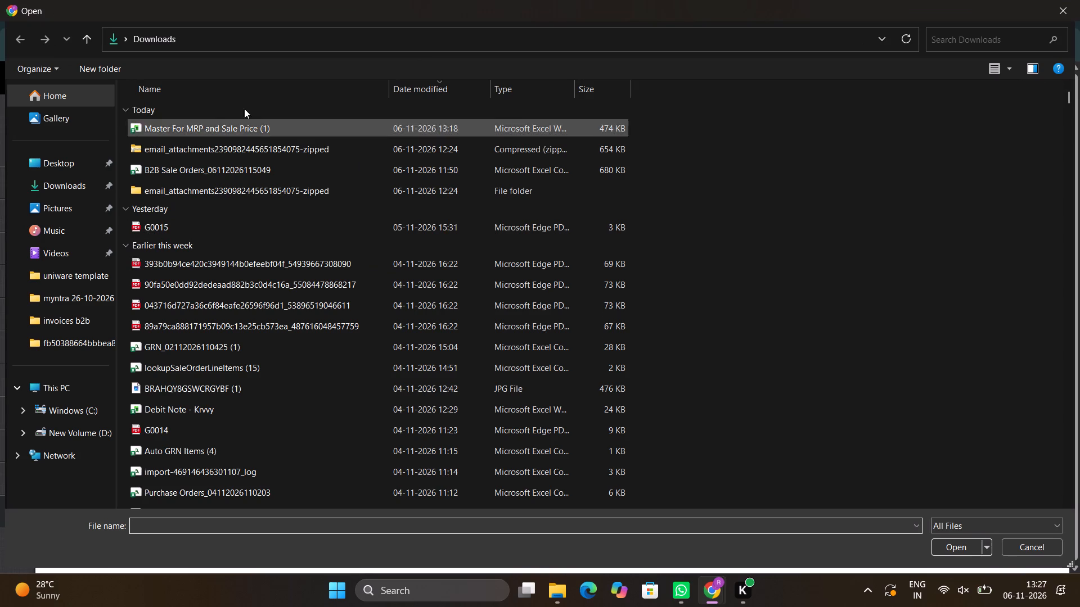
{"action": "left_click", "coordinate": [55, 162]}
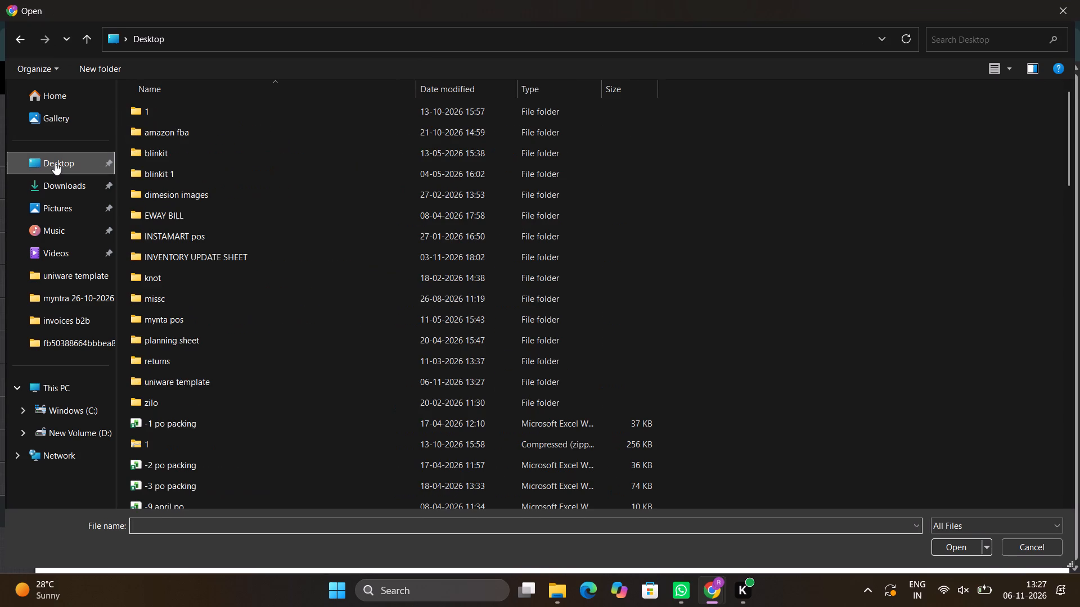
{"action": "double_click", "coordinate": [188, 375]}
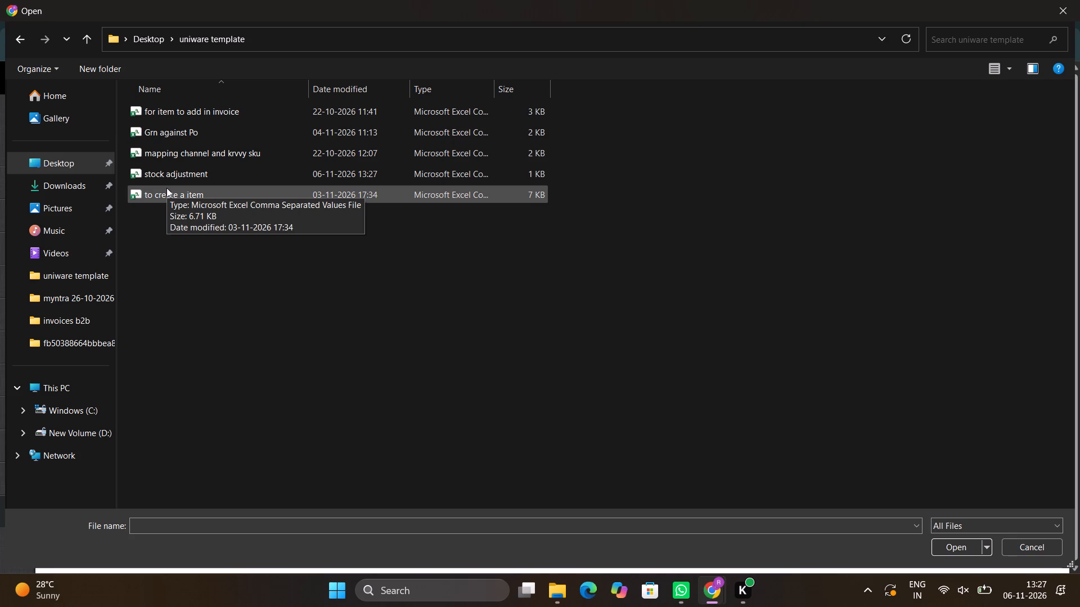
{"action": "left_click", "coordinate": [179, 177]}
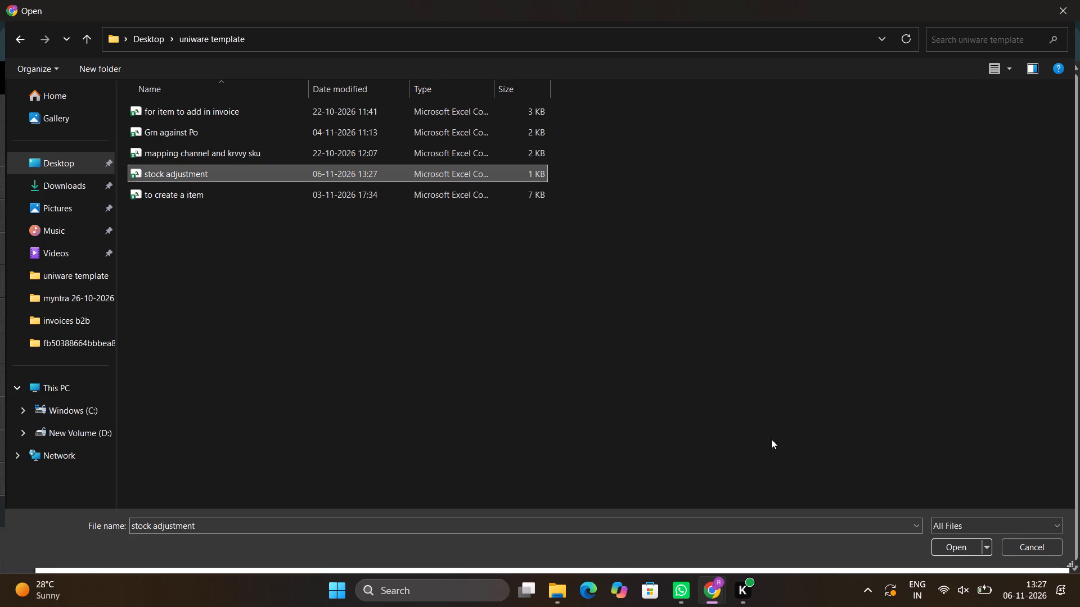
{"action": "left_click", "coordinate": [966, 549]}
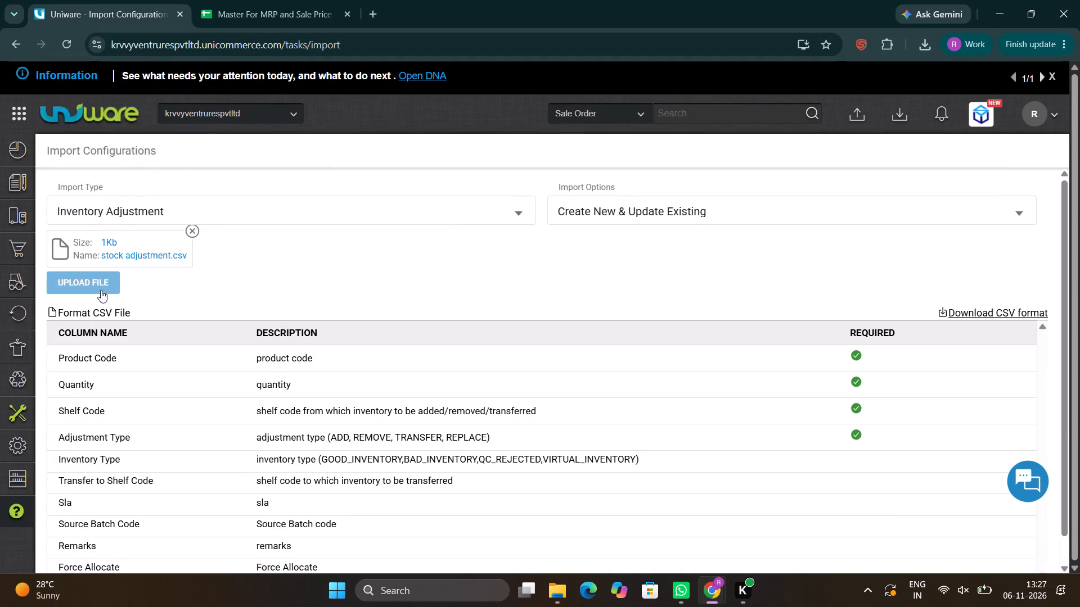
{"action": "left_click", "coordinate": [92, 282]}
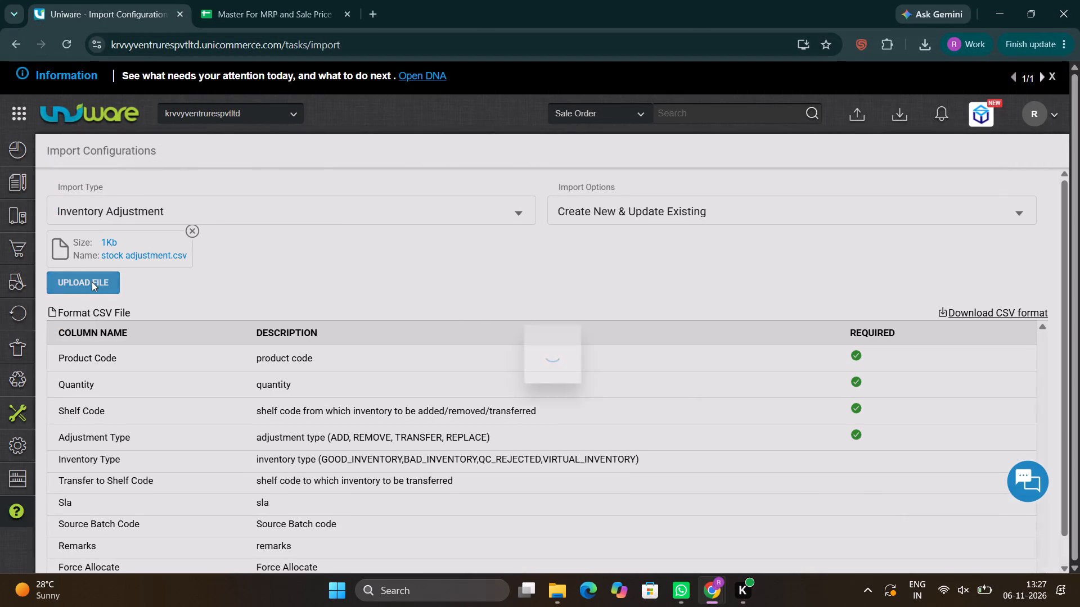
Check the Imports list for the status of the uploaded inventory adjustment.
{"action": "left_click", "coordinate": [862, 106]}
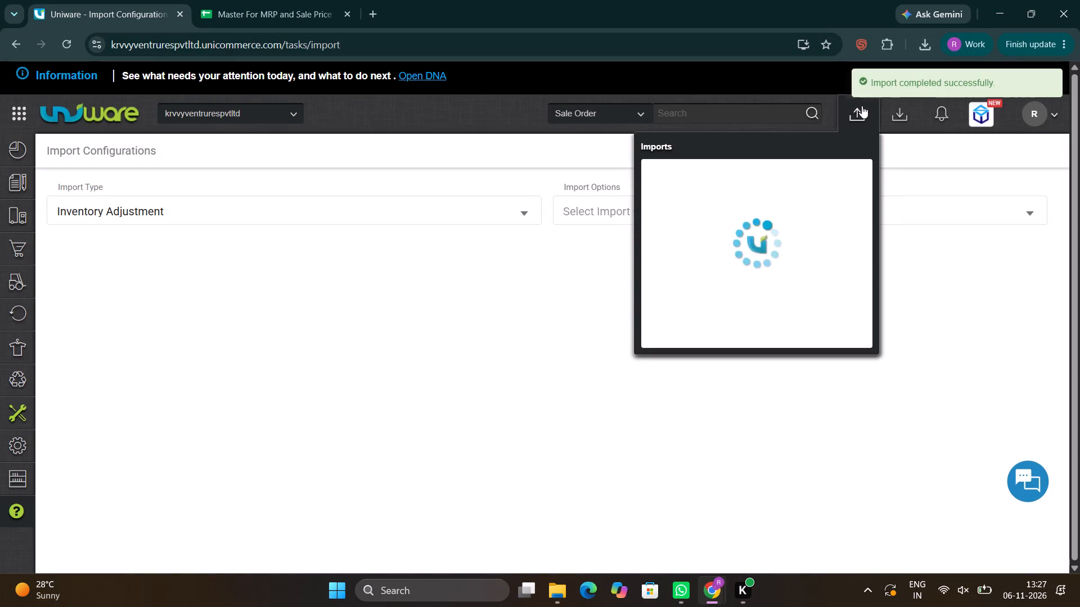
{"action": "left_click", "coordinate": [862, 106]}
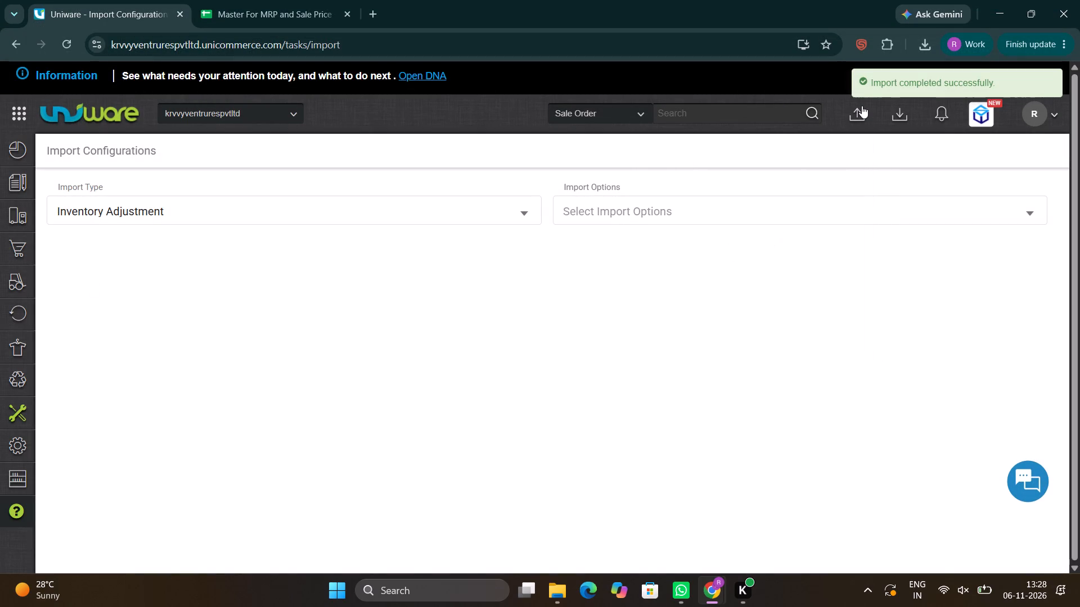
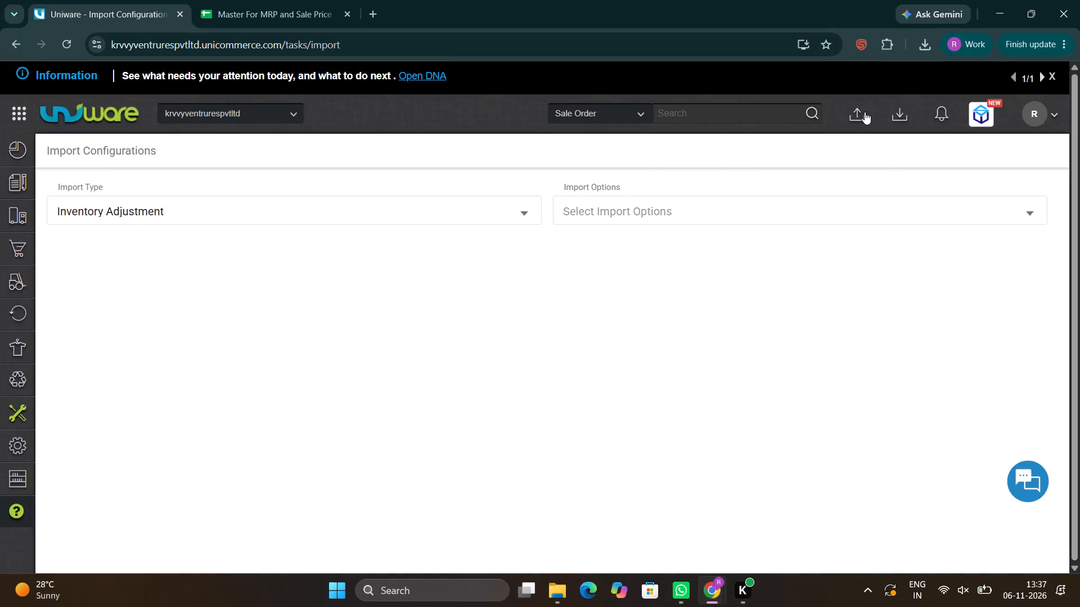
Recheck the Imports list for the status of the uploaded inventory adjustment.
{"action": "left_click", "coordinate": [865, 112]}
{"action": "left_click", "coordinate": [865, 112]}
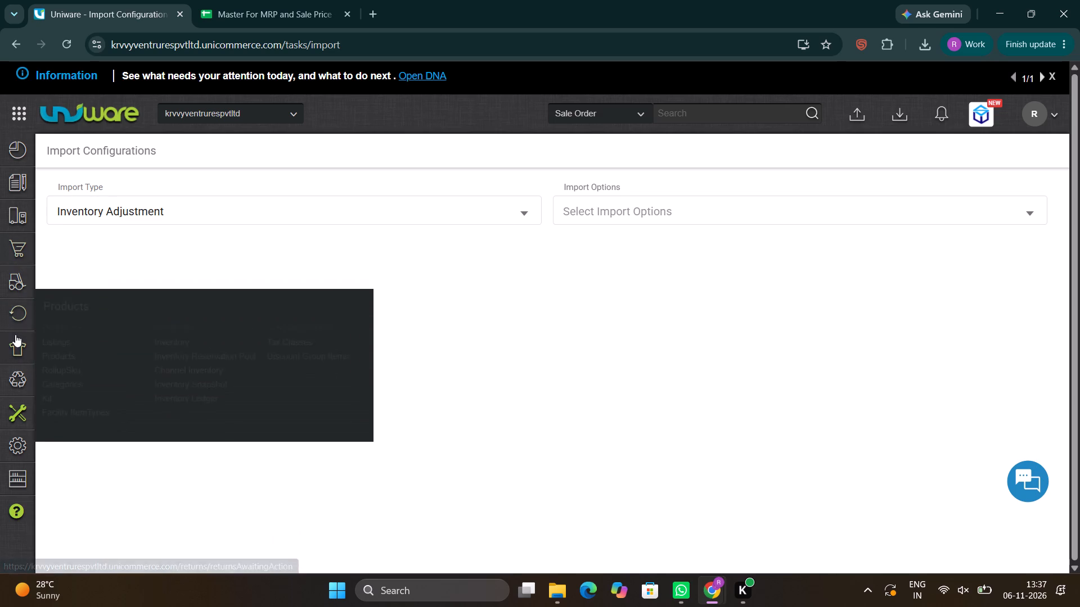
Open the product Inventory page and filter its good inventory by Sku Code shw07.
{"action": "left_click", "coordinate": [178, 381]}
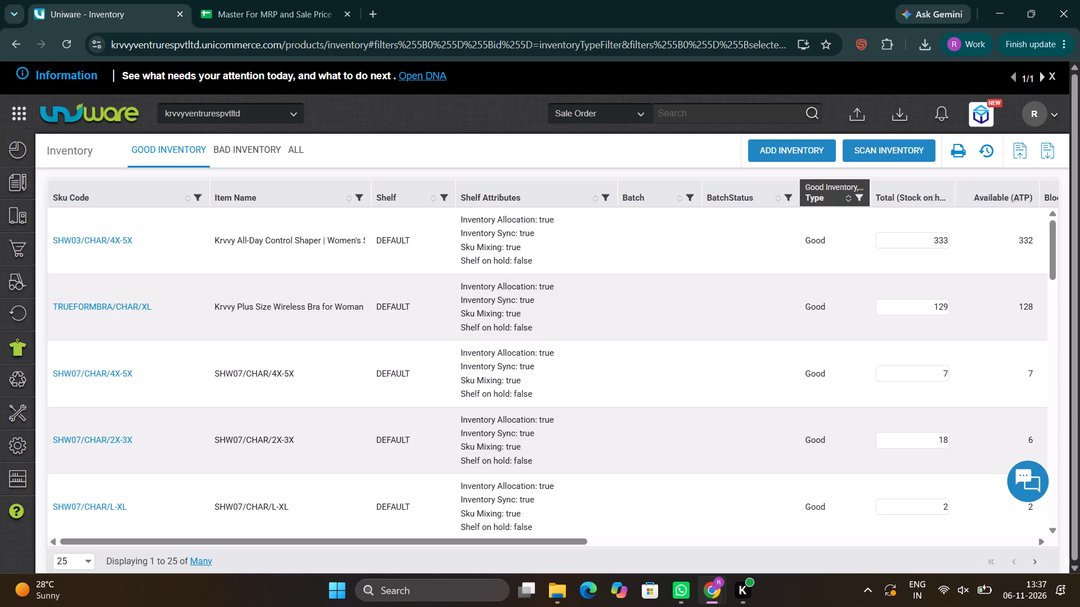
{"action": "left_click", "coordinate": [199, 201]}
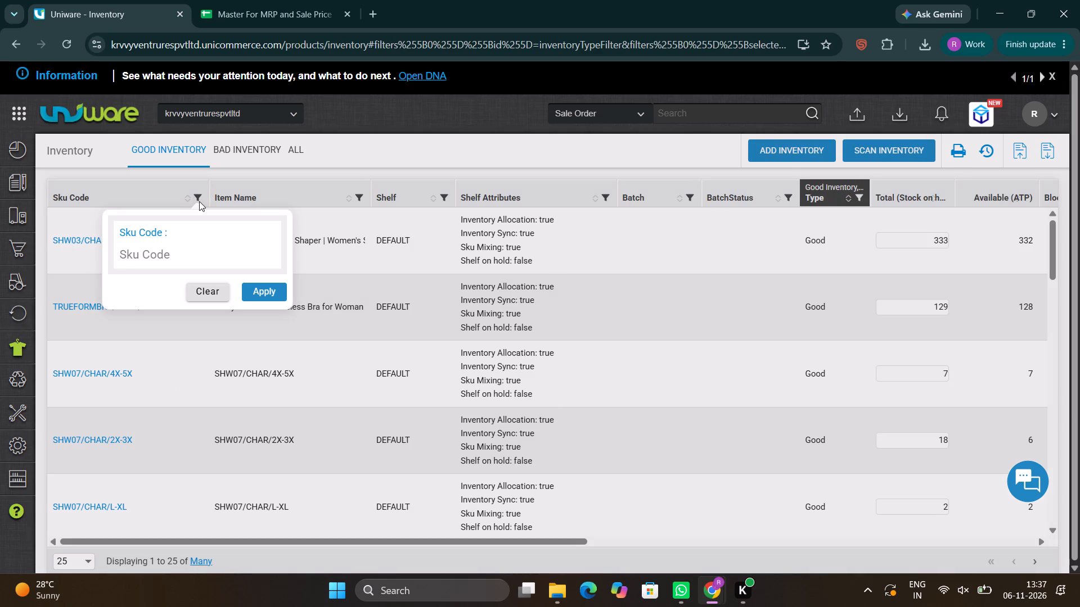
{"action": "type", "text": "shw07"}
{"action": "left_click", "coordinate": [261, 291]}
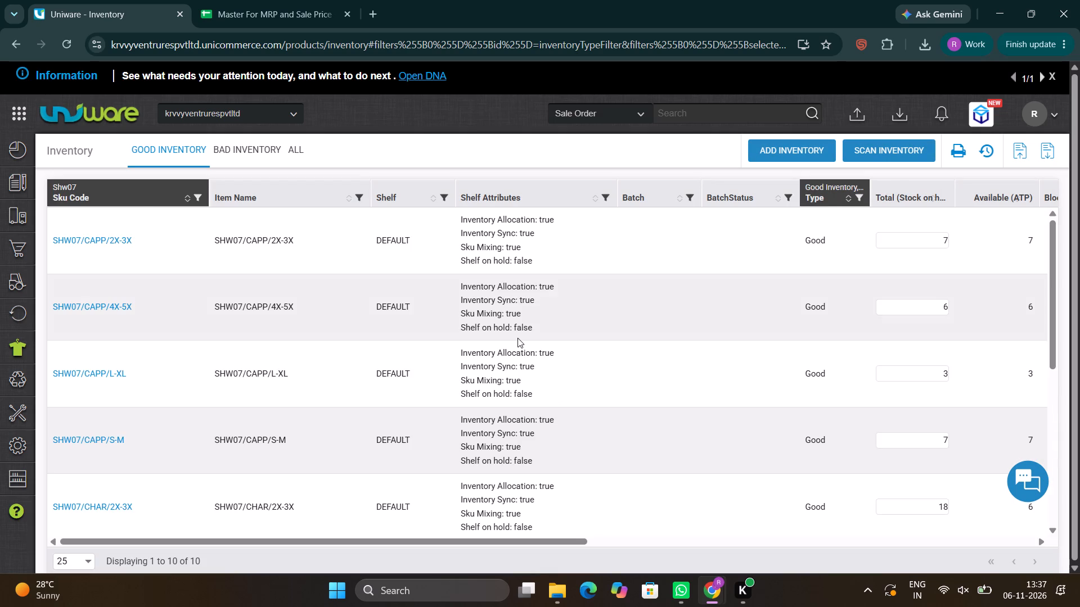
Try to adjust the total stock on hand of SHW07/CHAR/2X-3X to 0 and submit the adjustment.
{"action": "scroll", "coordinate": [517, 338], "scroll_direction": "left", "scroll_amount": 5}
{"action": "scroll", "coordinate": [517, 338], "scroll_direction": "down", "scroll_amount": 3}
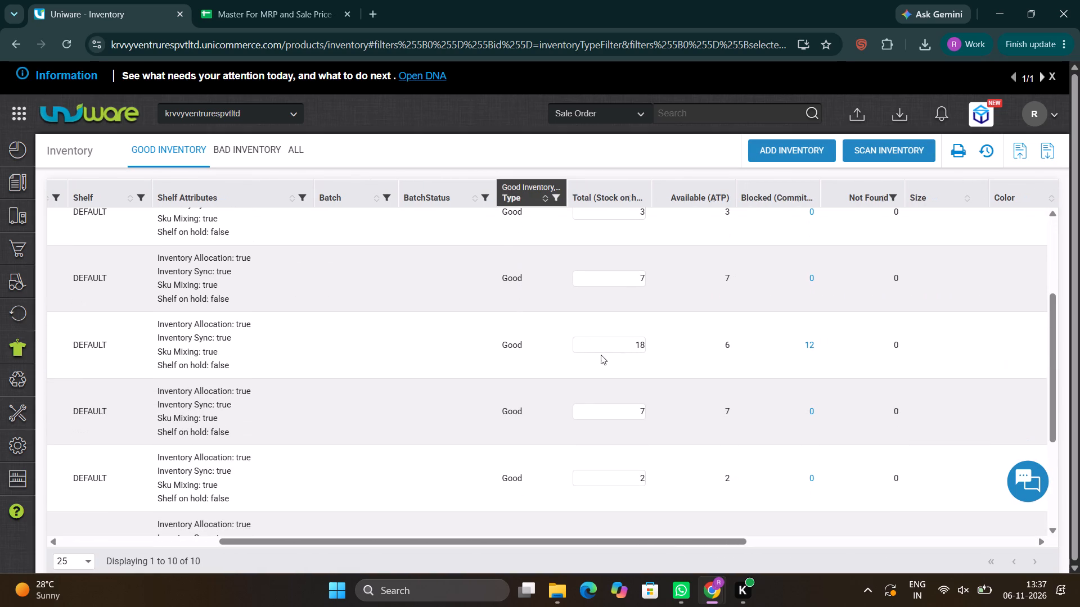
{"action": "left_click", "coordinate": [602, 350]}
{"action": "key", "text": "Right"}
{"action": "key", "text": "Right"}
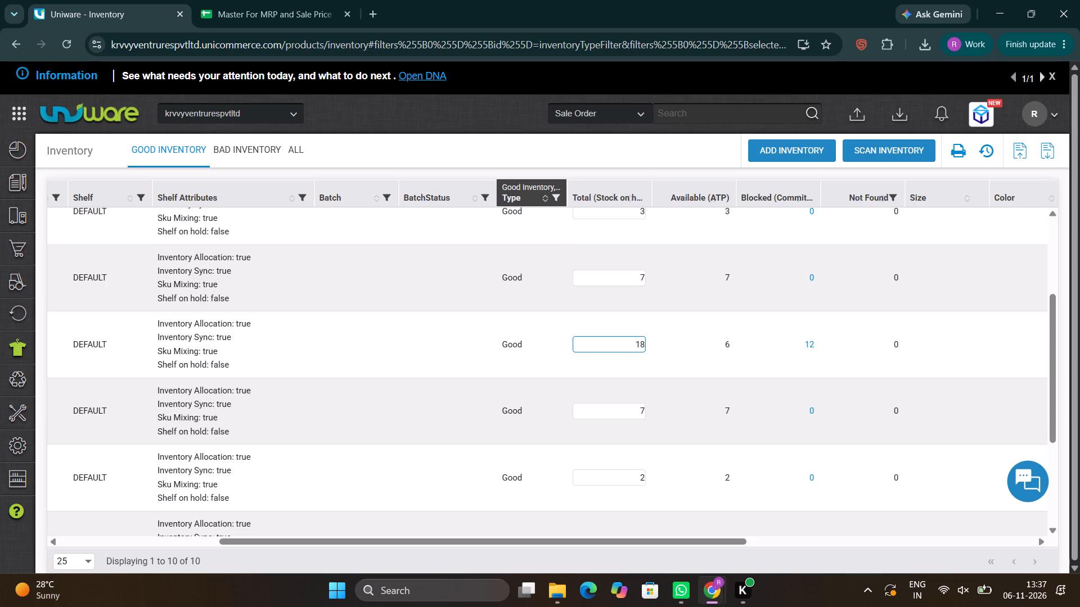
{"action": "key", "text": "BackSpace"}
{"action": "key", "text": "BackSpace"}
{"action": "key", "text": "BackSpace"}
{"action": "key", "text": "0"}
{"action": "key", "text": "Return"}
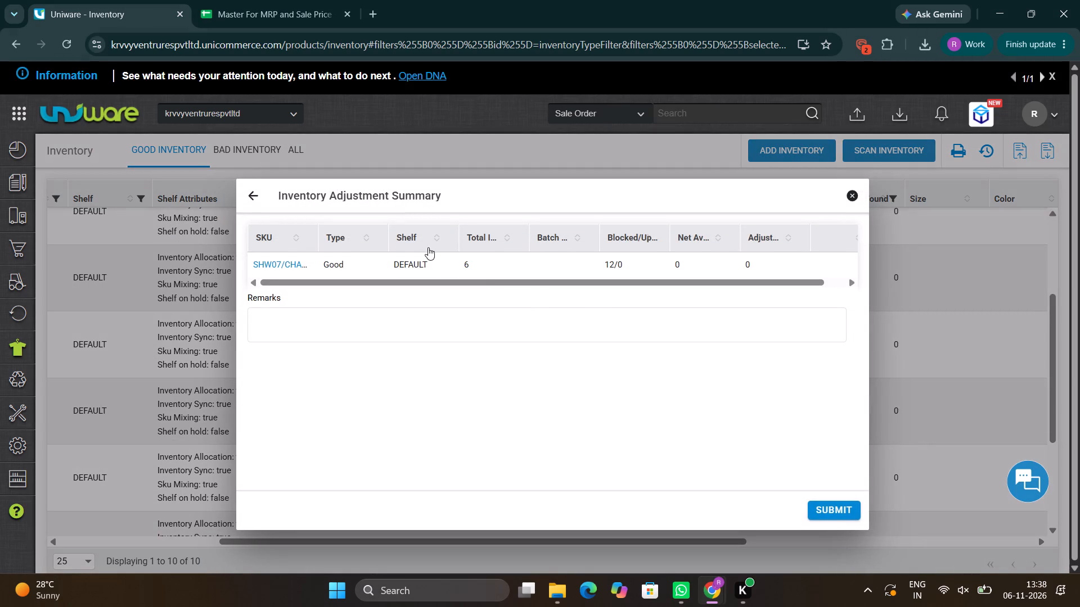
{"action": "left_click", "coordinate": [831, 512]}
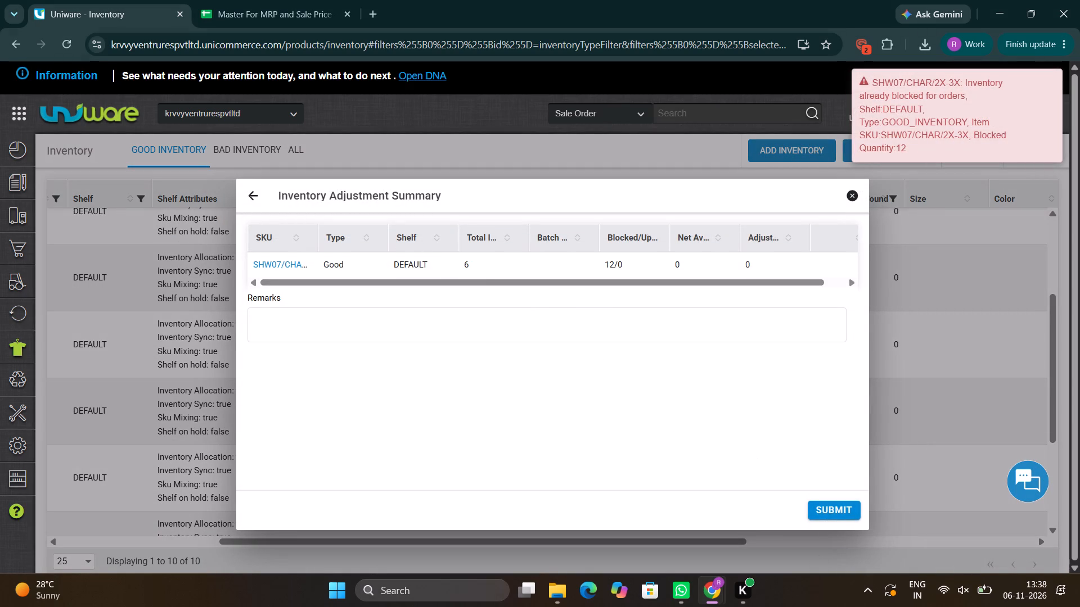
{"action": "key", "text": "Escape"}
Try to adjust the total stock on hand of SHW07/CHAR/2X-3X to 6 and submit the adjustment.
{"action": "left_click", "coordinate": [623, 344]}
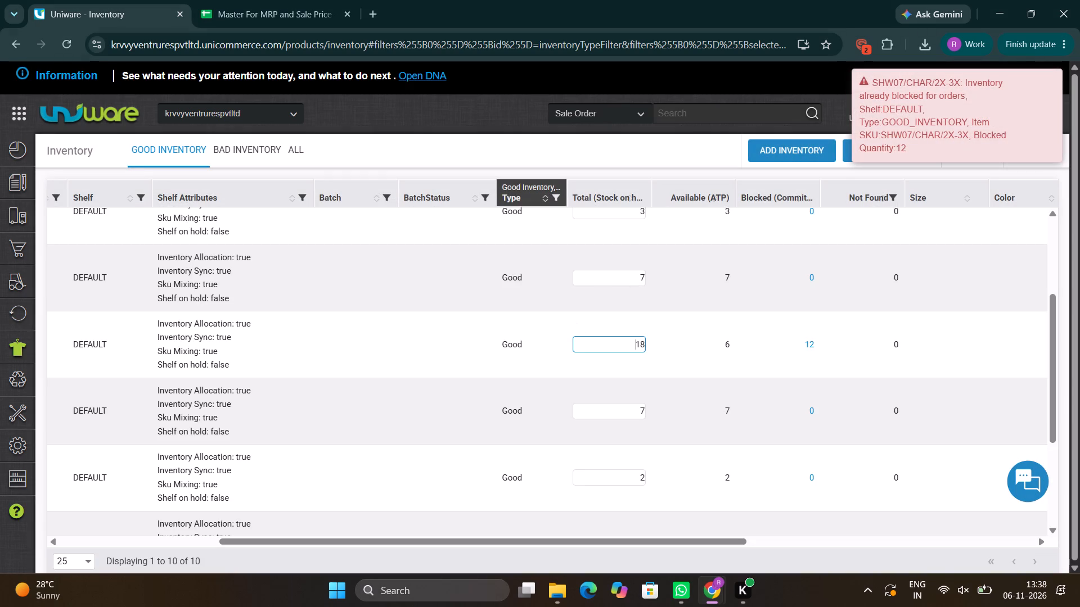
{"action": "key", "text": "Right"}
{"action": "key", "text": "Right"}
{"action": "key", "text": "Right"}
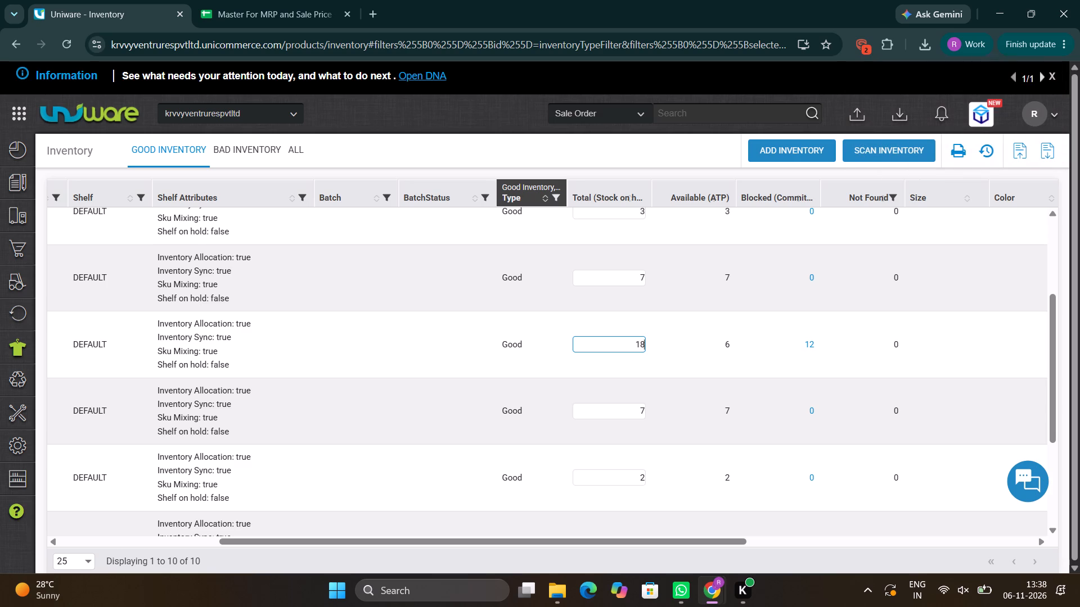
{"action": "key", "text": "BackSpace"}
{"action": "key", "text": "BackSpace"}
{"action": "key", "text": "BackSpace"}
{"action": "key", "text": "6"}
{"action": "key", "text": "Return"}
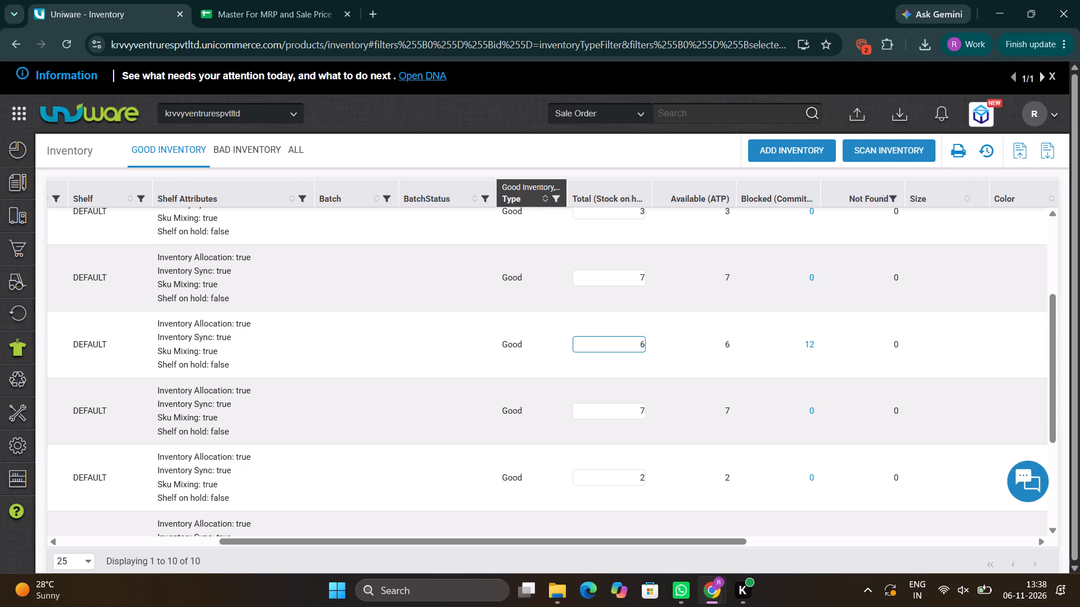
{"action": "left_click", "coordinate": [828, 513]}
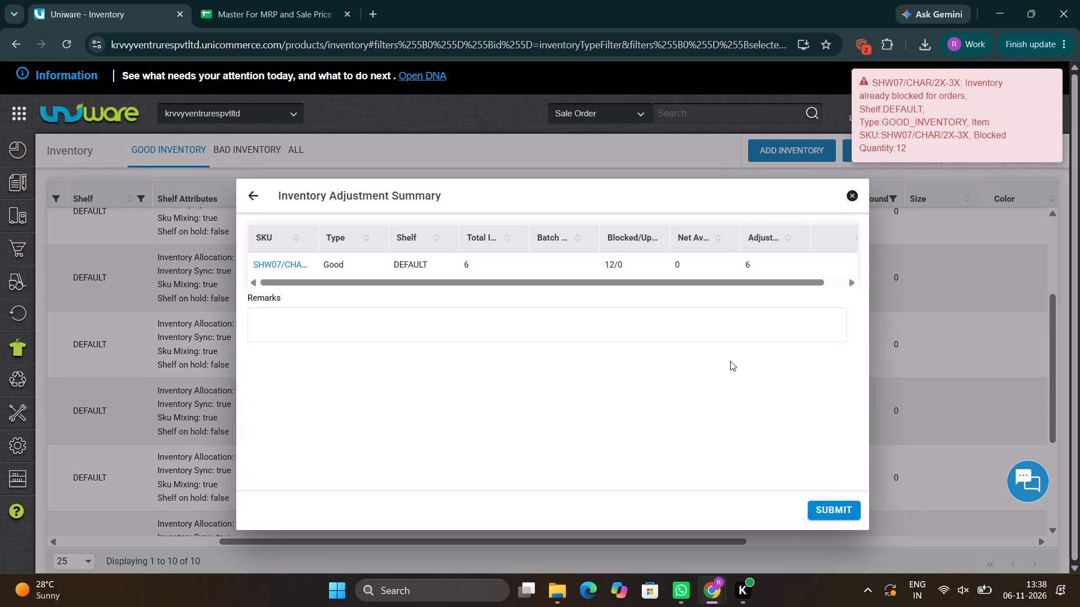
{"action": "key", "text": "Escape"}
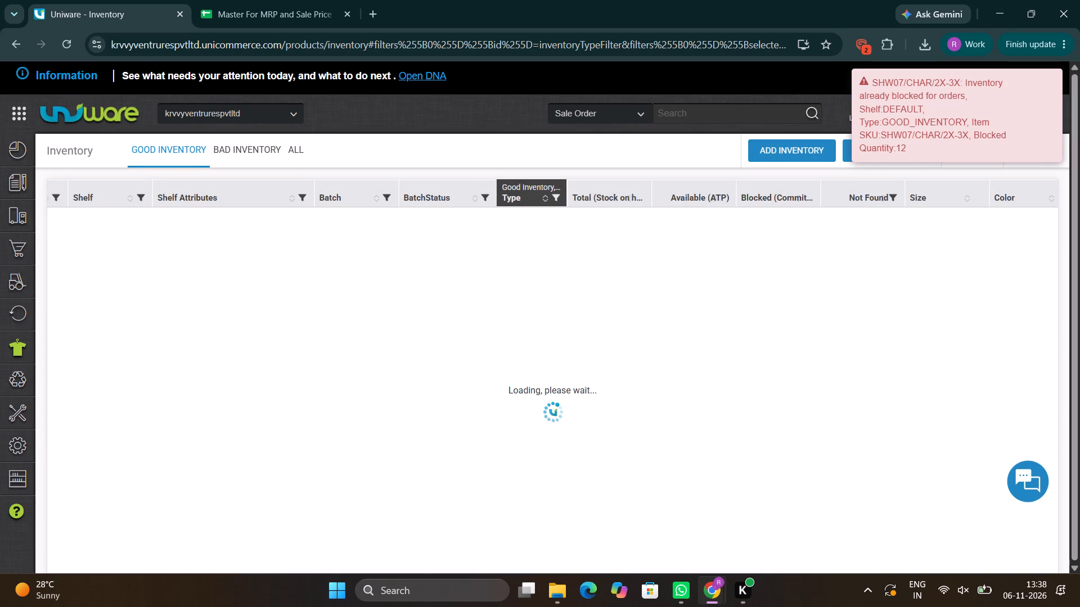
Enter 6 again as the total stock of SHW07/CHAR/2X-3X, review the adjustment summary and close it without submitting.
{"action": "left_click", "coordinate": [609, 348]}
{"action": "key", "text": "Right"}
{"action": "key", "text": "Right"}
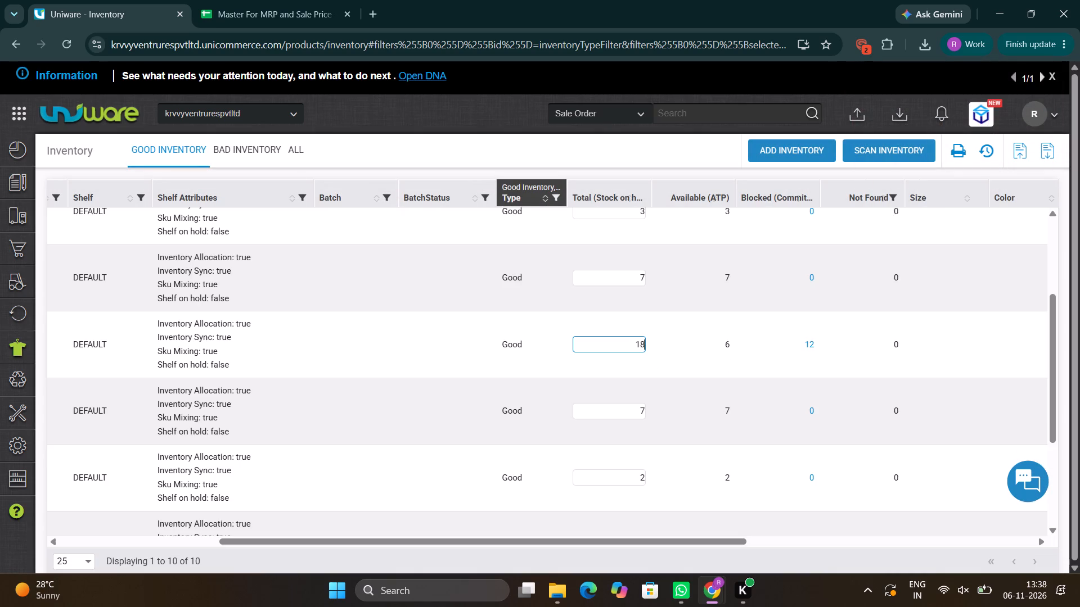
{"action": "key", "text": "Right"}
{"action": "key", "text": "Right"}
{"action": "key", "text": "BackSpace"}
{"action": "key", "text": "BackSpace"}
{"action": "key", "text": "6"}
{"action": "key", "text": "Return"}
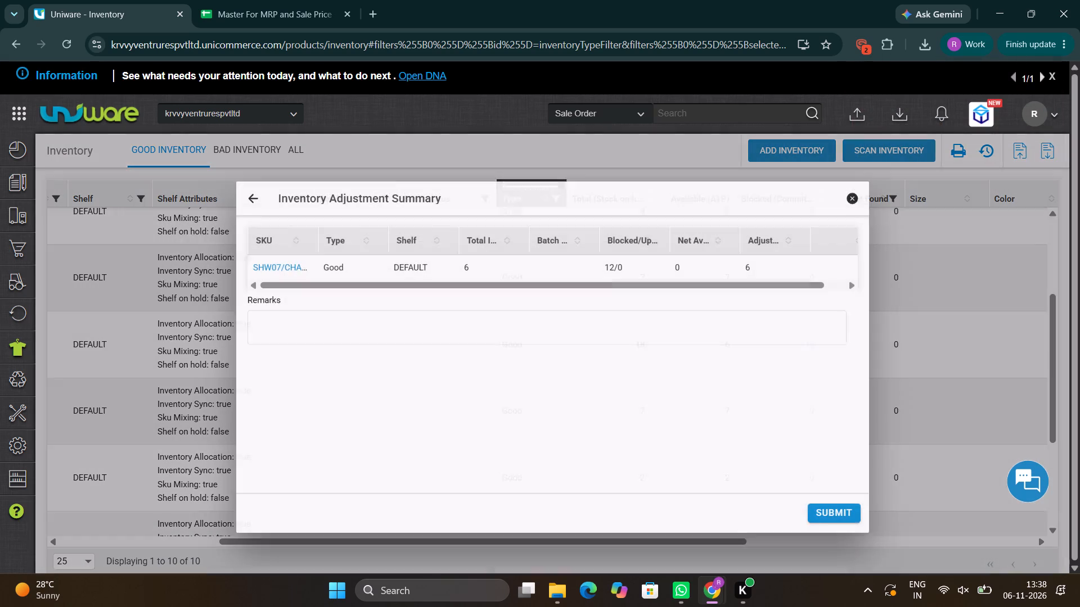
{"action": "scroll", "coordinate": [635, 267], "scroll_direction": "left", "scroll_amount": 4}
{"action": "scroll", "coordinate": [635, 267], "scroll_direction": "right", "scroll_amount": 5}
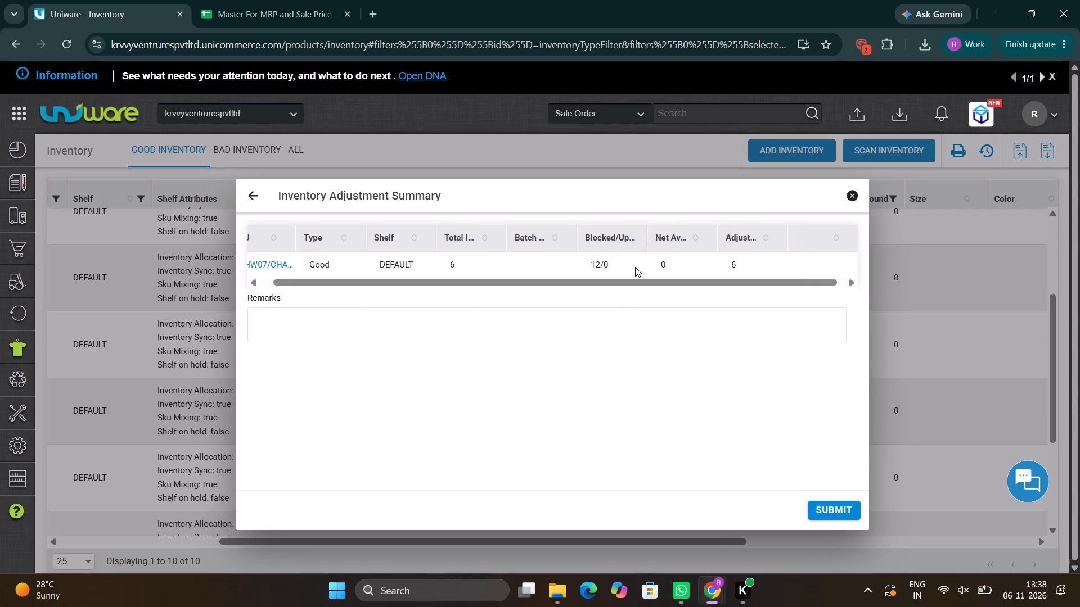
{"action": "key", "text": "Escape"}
Set the total stock on hand of SHW07/CHAR/2X-3X to 12 and submit the inventory adjustment.
{"action": "left_click", "coordinate": [613, 354]}
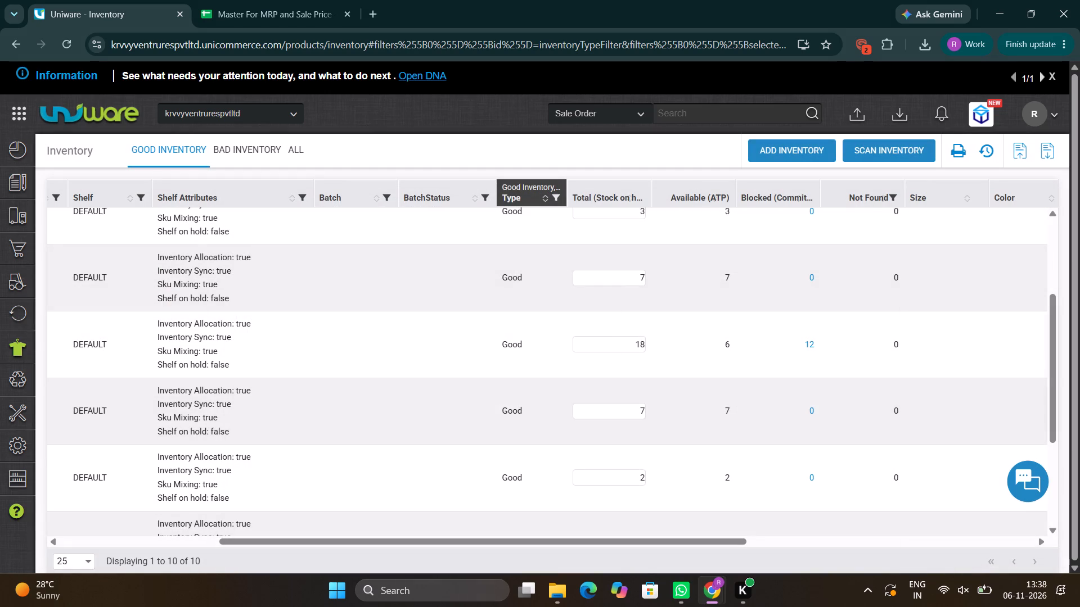
{"action": "left_click", "coordinate": [615, 342]}
{"action": "key", "text": "Right"}
{"action": "key", "text": "Right"}
{"action": "key", "text": "Right"}
{"action": "key", "text": "BackSpace"}
{"action": "key", "text": "BackSpace"}
{"action": "type", "text": "12"}
{"action": "key", "text": "Return"}
{"action": "left_click", "coordinate": [832, 505]}
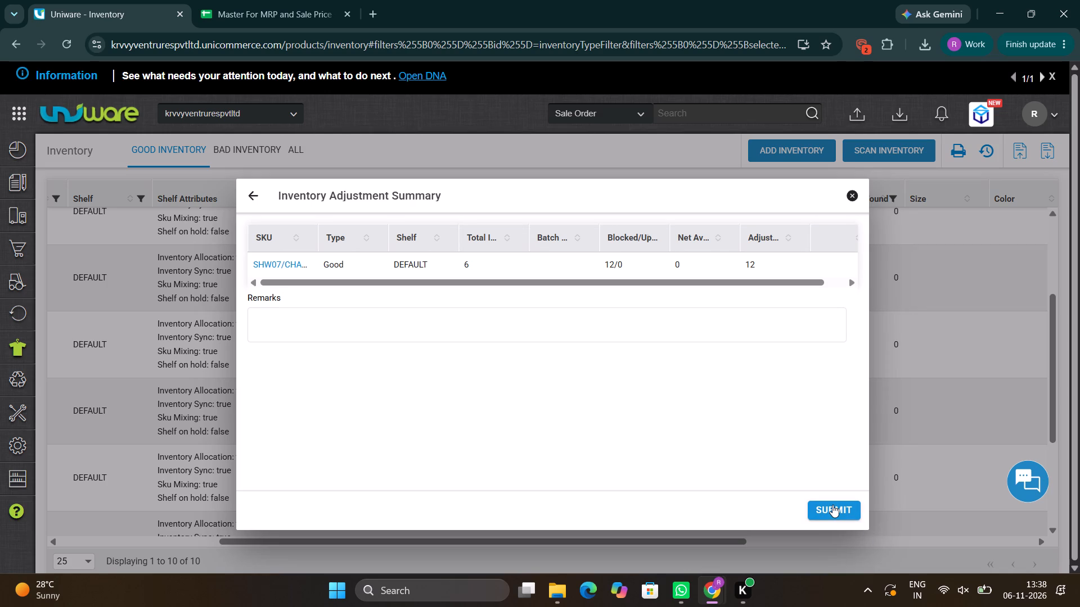
Examine the total, available and blocked quantities of the SHW07 items in the inventory table.
{"action": "scroll", "coordinate": [749, 306], "scroll_direction": "up", "scroll_amount": 5}
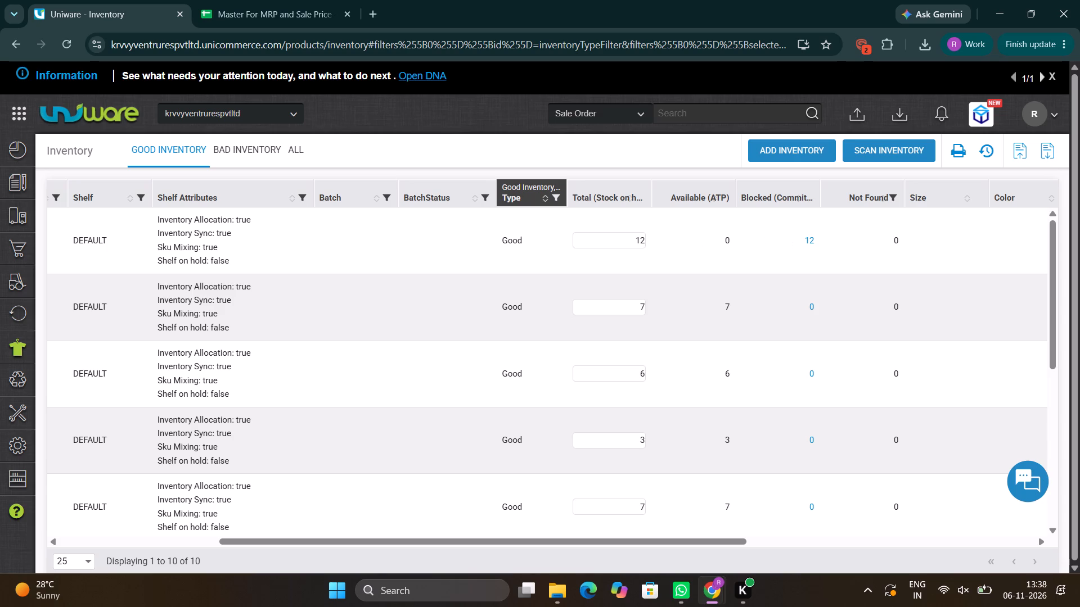
{"action": "scroll", "coordinate": [729, 244], "scroll_direction": "right", "scroll_amount": 6}
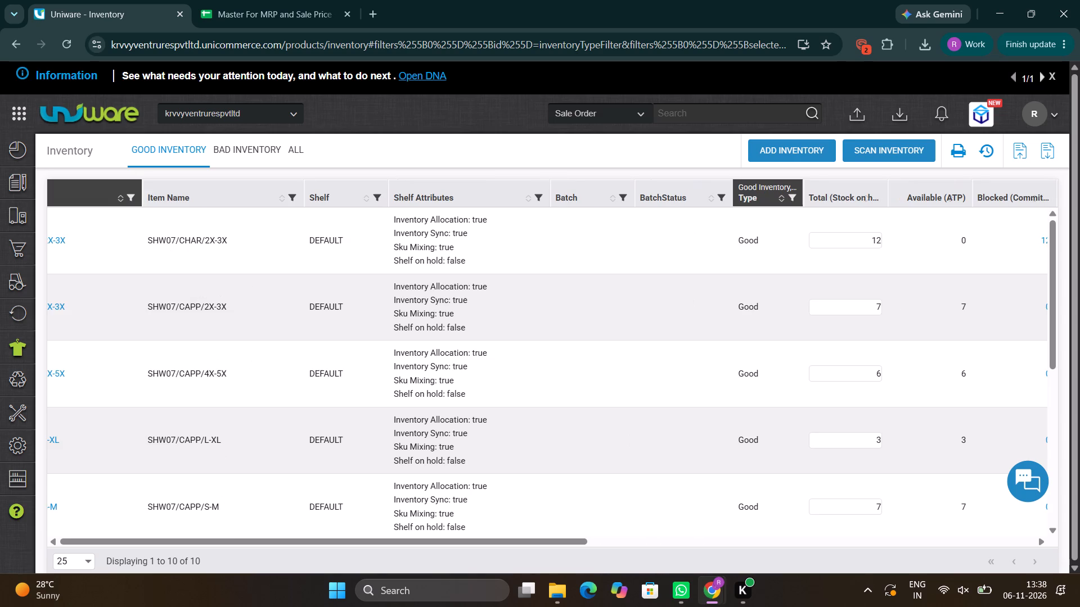
{"action": "scroll", "coordinate": [729, 244], "scroll_direction": "left", "scroll_amount": 7}
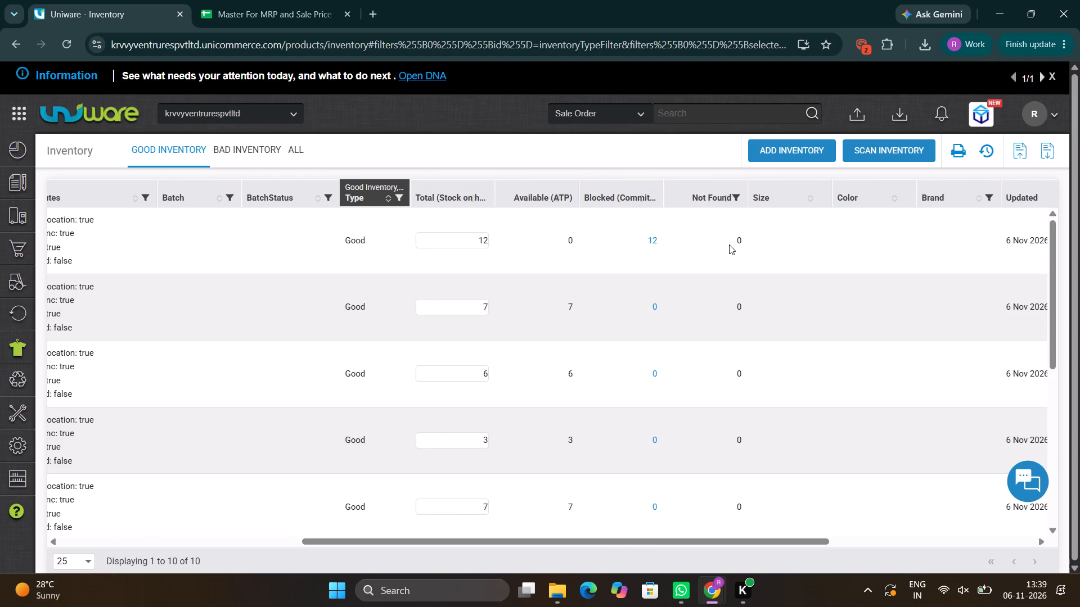
{"action": "scroll", "coordinate": [729, 244], "scroll_direction": "right", "scroll_amount": 4}
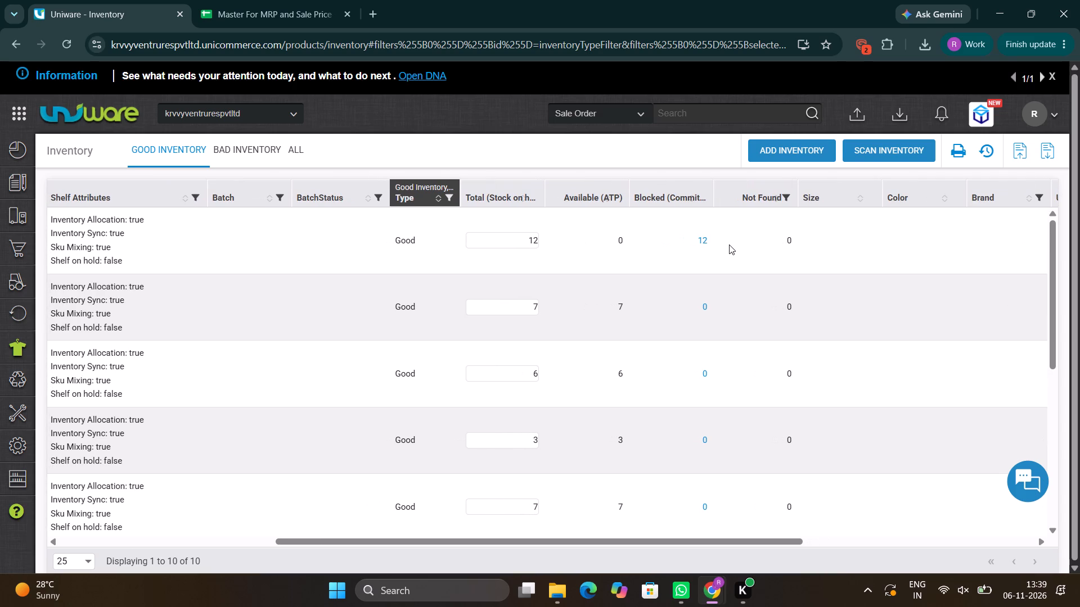
{"action": "scroll", "coordinate": [729, 244], "scroll_direction": "right", "scroll_amount": 2}
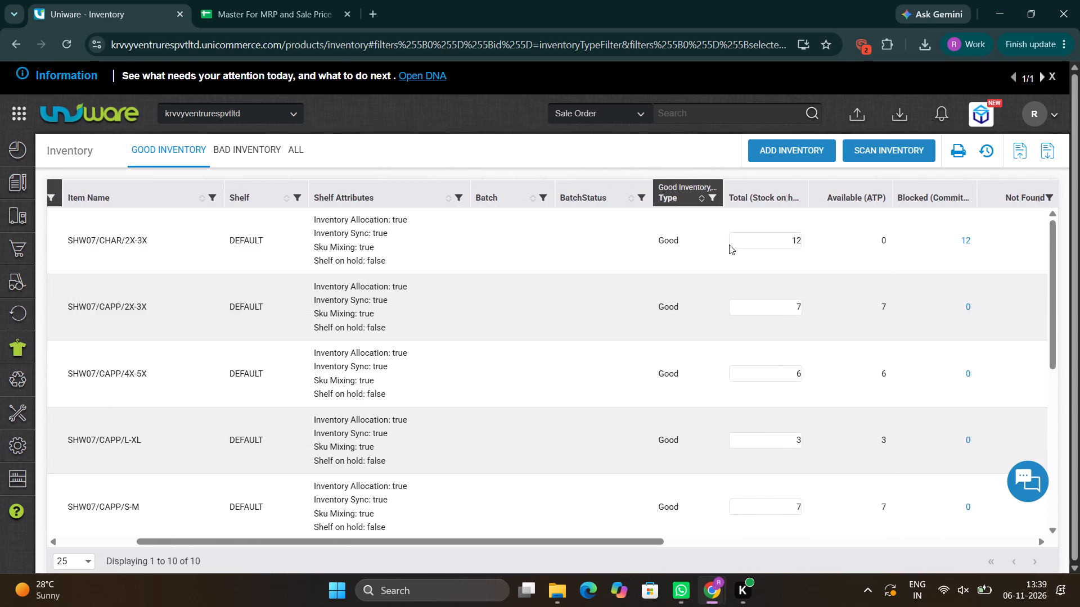
{"action": "scroll", "coordinate": [729, 244], "scroll_direction": "right", "scroll_amount": 2}
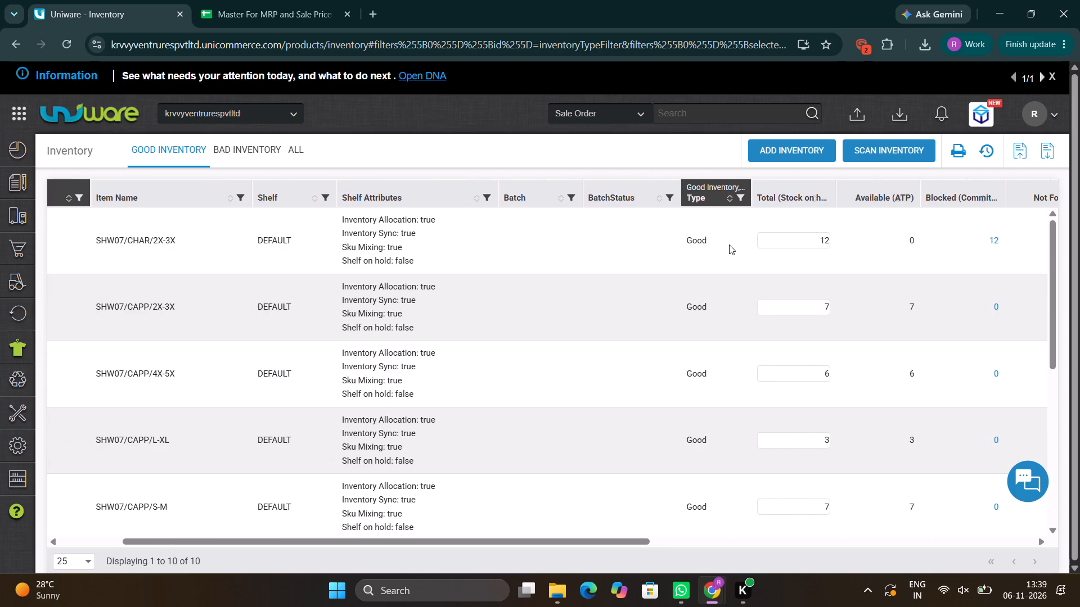
{"action": "scroll", "coordinate": [729, 244], "scroll_direction": "right", "scroll_amount": 1}
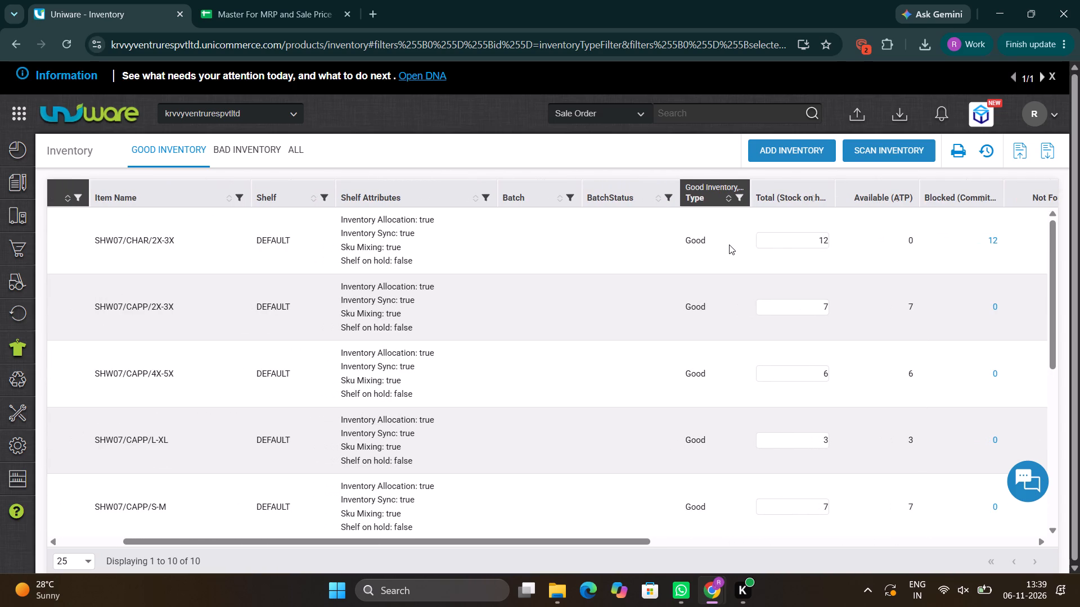
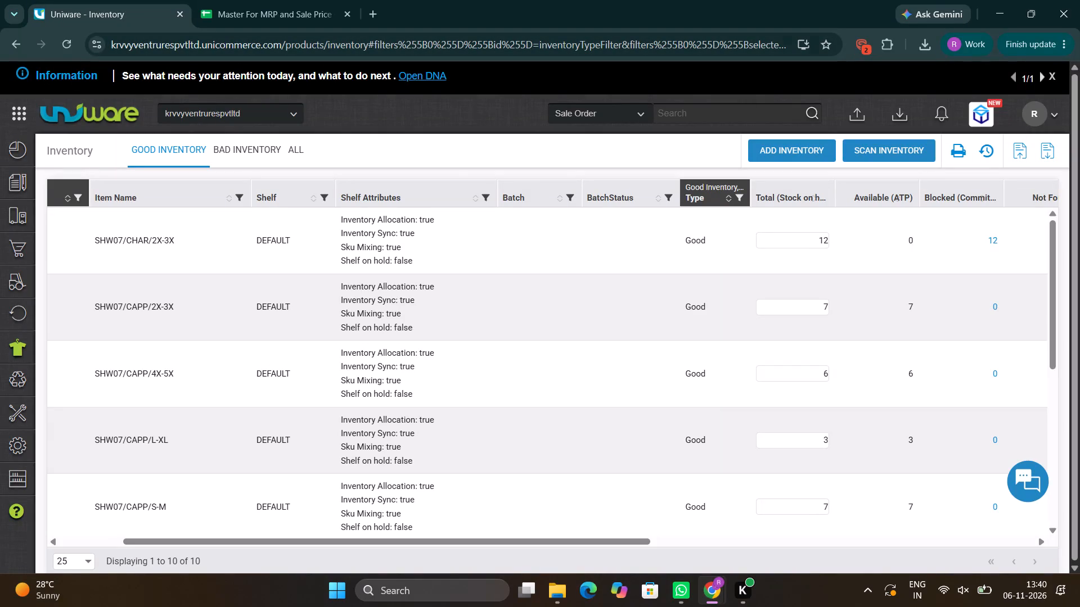
Reload the inventory page and check the total, available and blocked quantities of the SHW07 items.
{"action": "left_click", "coordinate": [66, 44]}
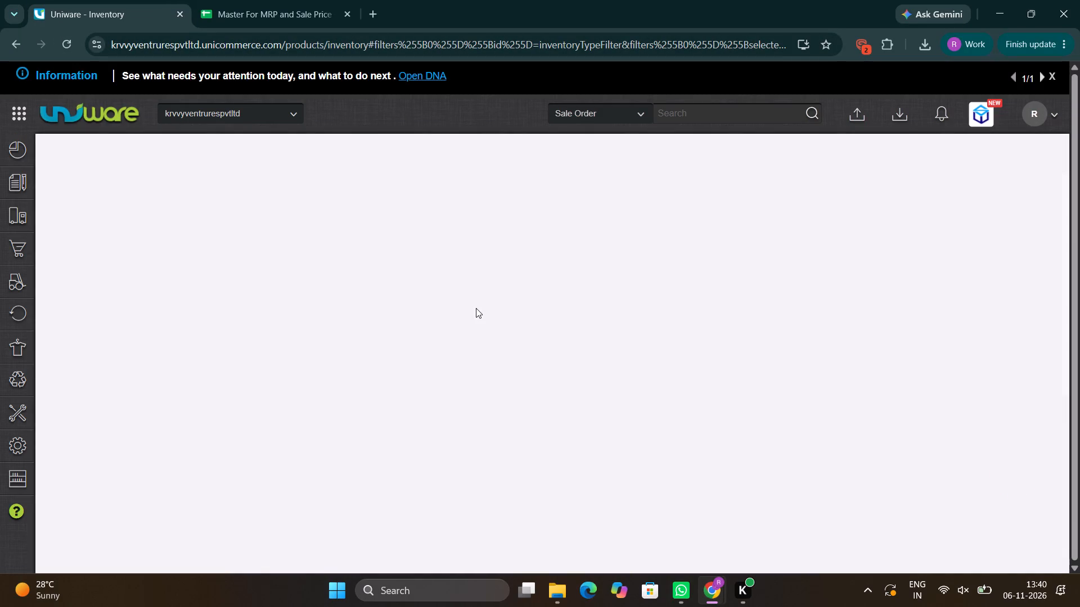
{"action": "scroll", "coordinate": [588, 357], "scroll_direction": "left", "scroll_amount": 6}
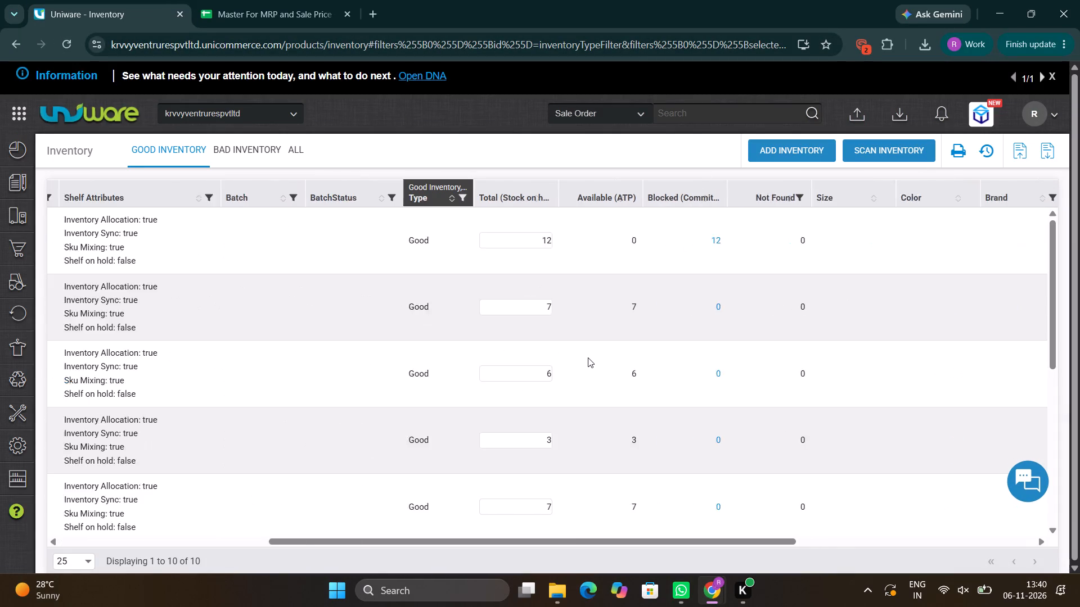
{"action": "scroll", "coordinate": [588, 357], "scroll_direction": "right", "scroll_amount": 2}
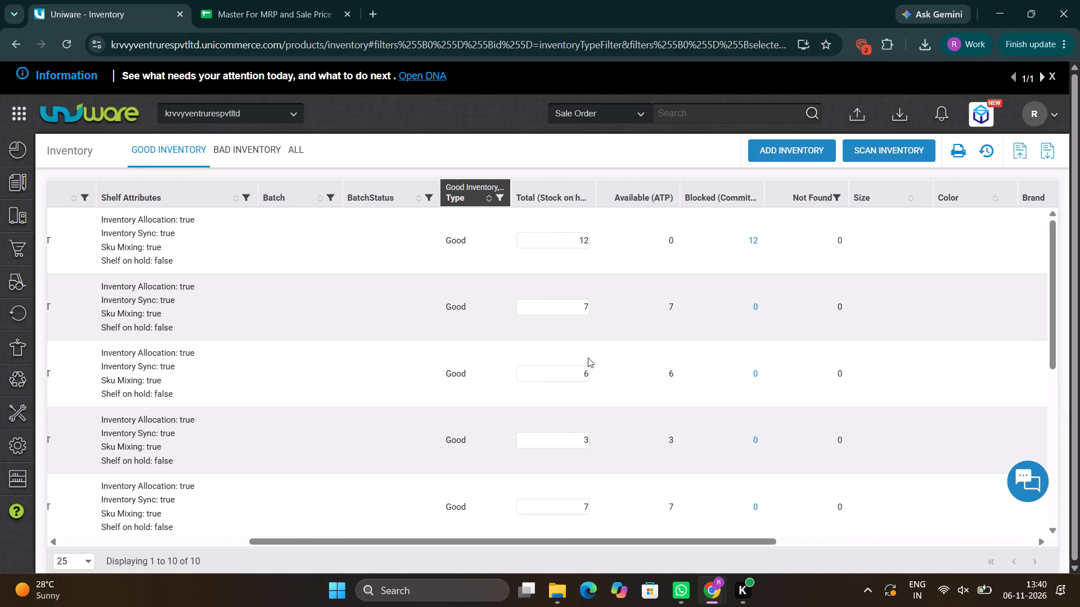
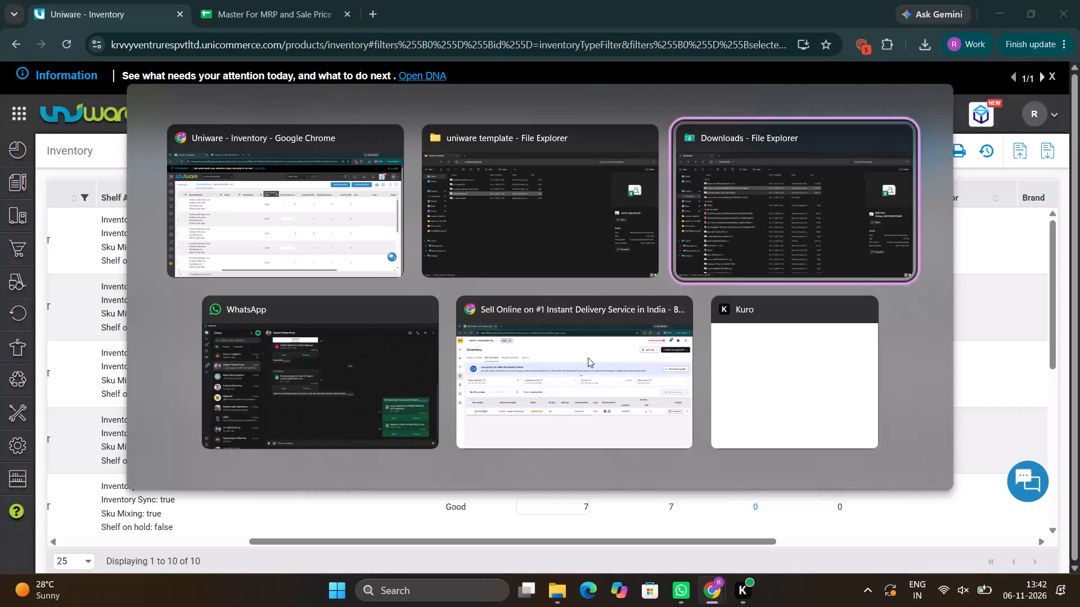
Switch to the browser window showing the Blinkit seller inventory dashboard.
{"action": "key", "text": "alt+Tab"}
{"action": "key", "text": "alt+Tab"}
{"action": "key", "text": "alt+Tab"}
{"action": "key", "text": "alt+Tab"}
{"action": "key", "text": "alt+Tab"}
{"action": "key", "text": "alt+Tab"}
{"action": "key", "text": "alt+Tab"}
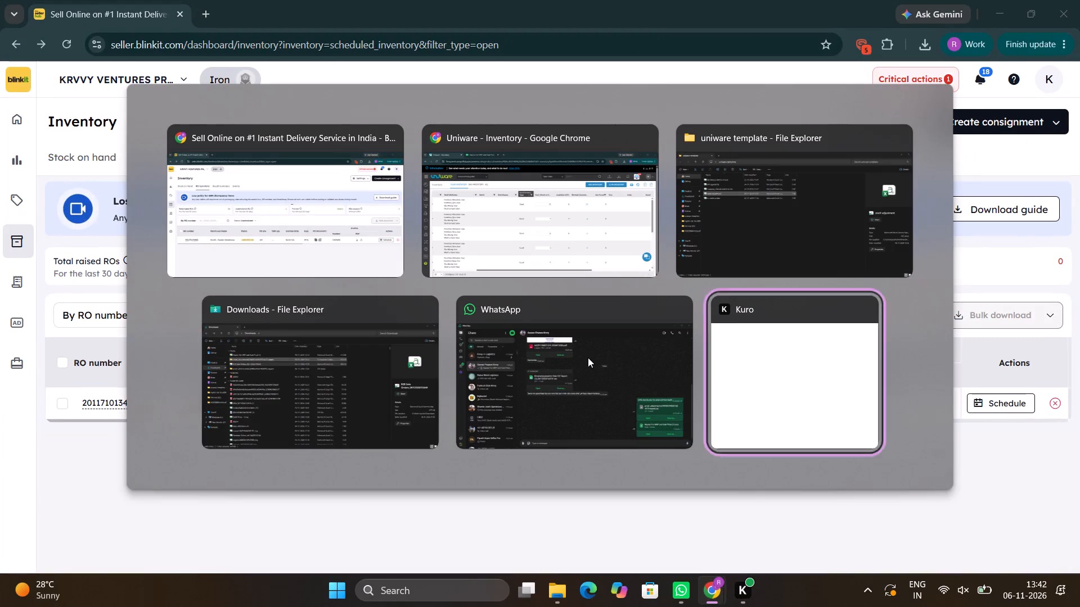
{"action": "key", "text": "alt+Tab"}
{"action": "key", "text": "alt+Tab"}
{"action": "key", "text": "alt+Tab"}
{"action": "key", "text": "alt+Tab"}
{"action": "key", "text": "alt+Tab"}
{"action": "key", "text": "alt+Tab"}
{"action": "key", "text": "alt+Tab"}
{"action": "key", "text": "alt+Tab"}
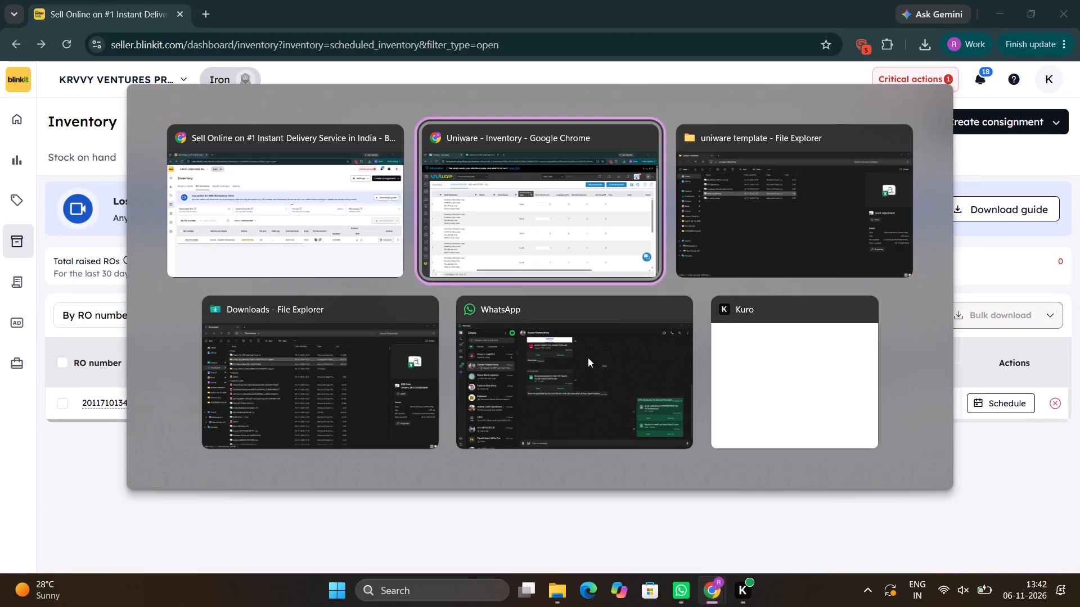
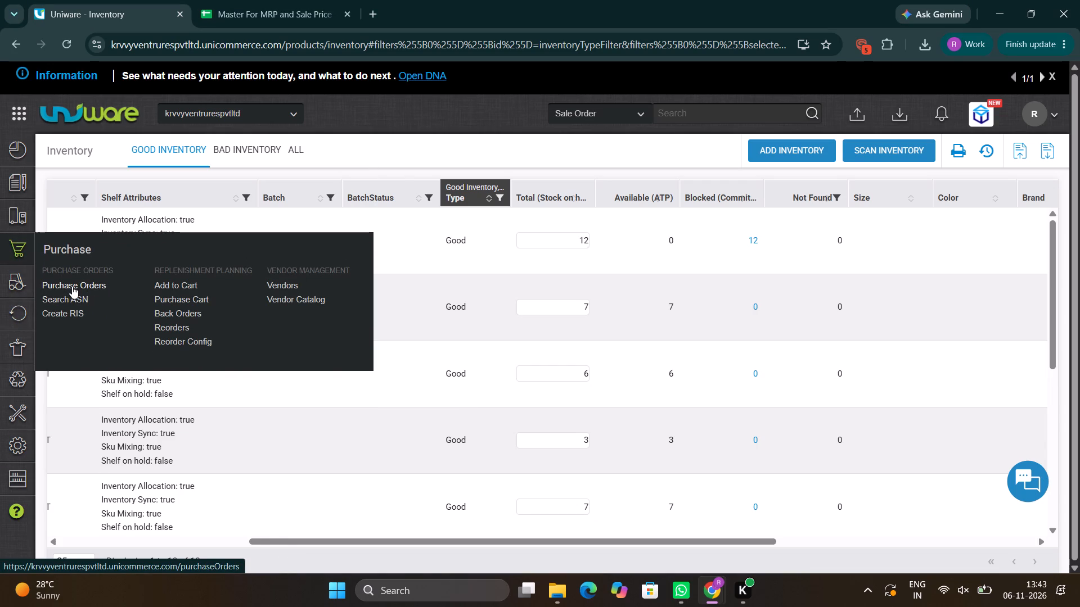
Open the purchase orders list from the Purchase section.
{"action": "left_click", "coordinate": [72, 286]}
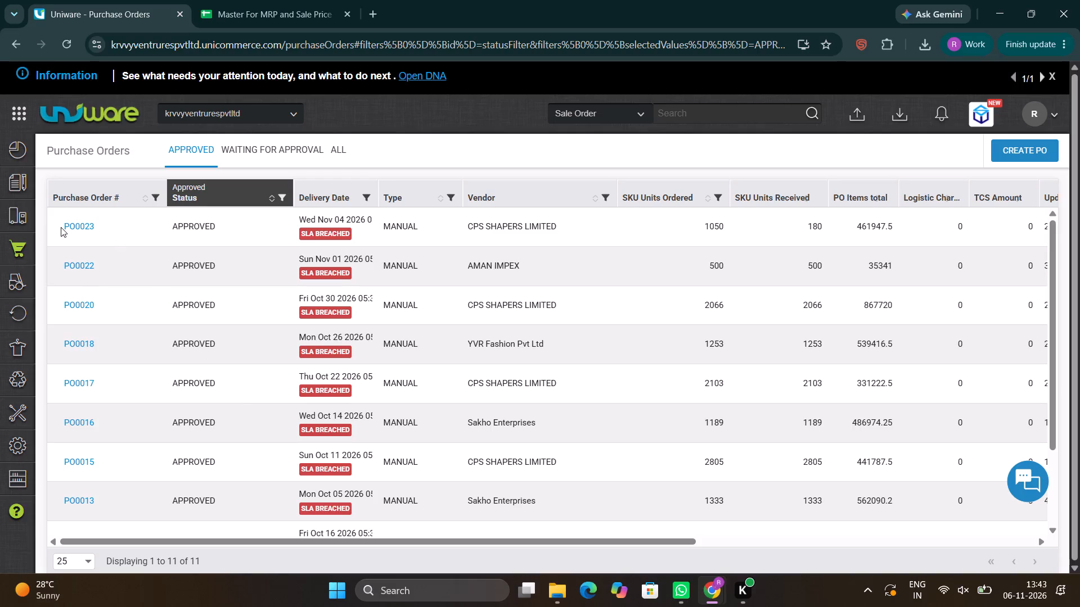
Review the goods receipt details of purchase order PO0022 and return to the approved purchase orders list.
{"action": "left_click", "coordinate": [75, 270]}
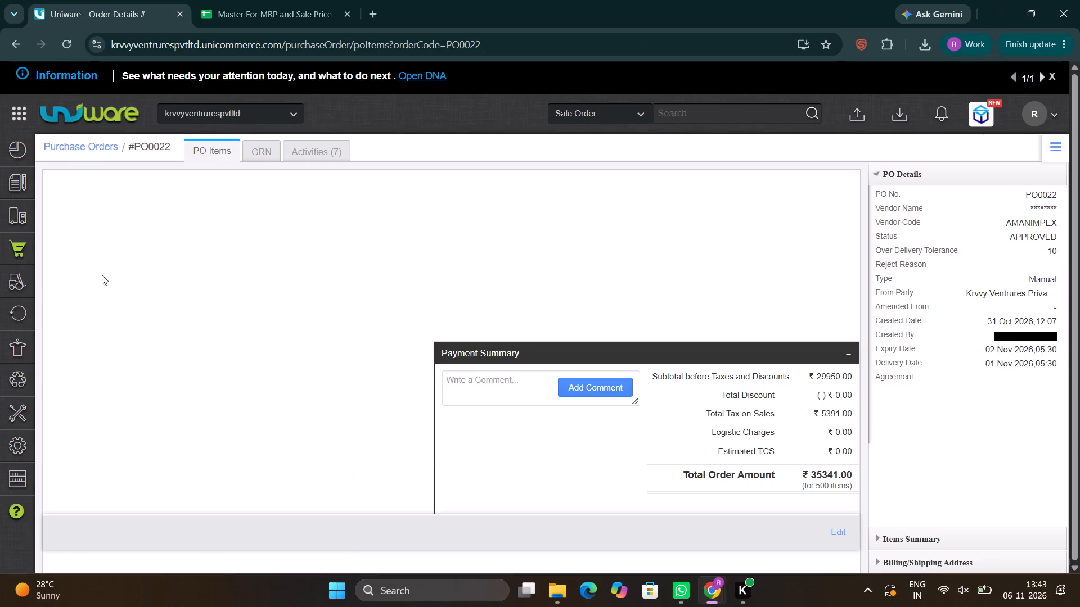
{"action": "left_click", "coordinate": [269, 152]}
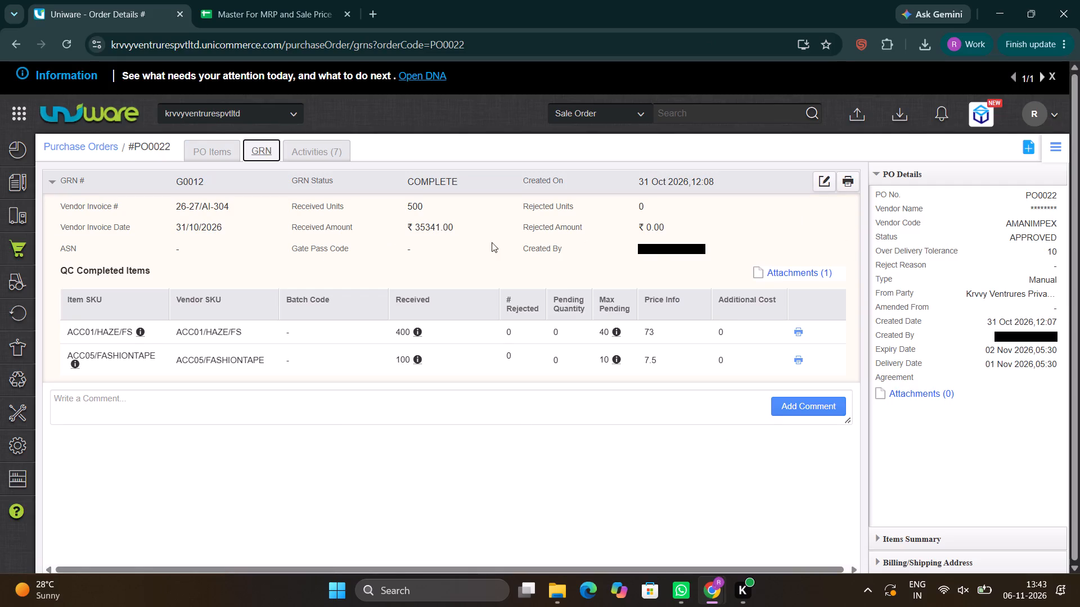
{"action": "left_click", "coordinate": [83, 146]}
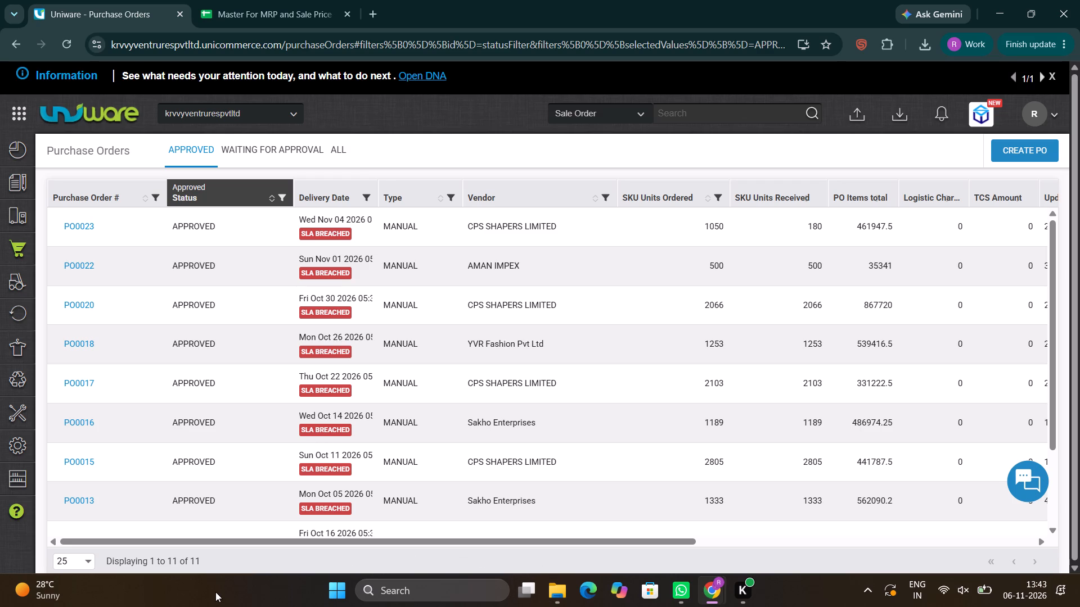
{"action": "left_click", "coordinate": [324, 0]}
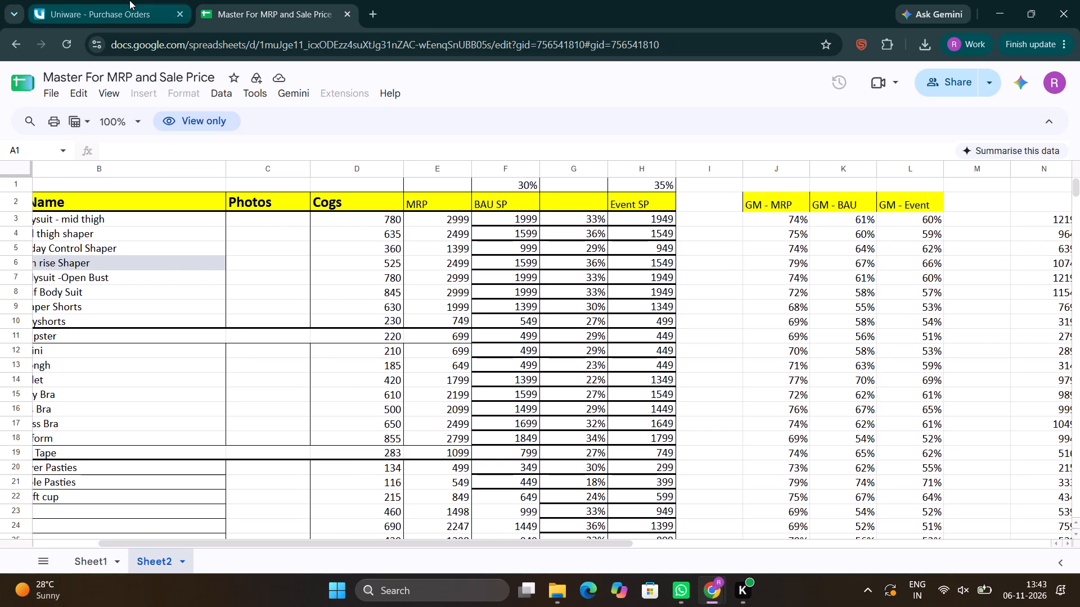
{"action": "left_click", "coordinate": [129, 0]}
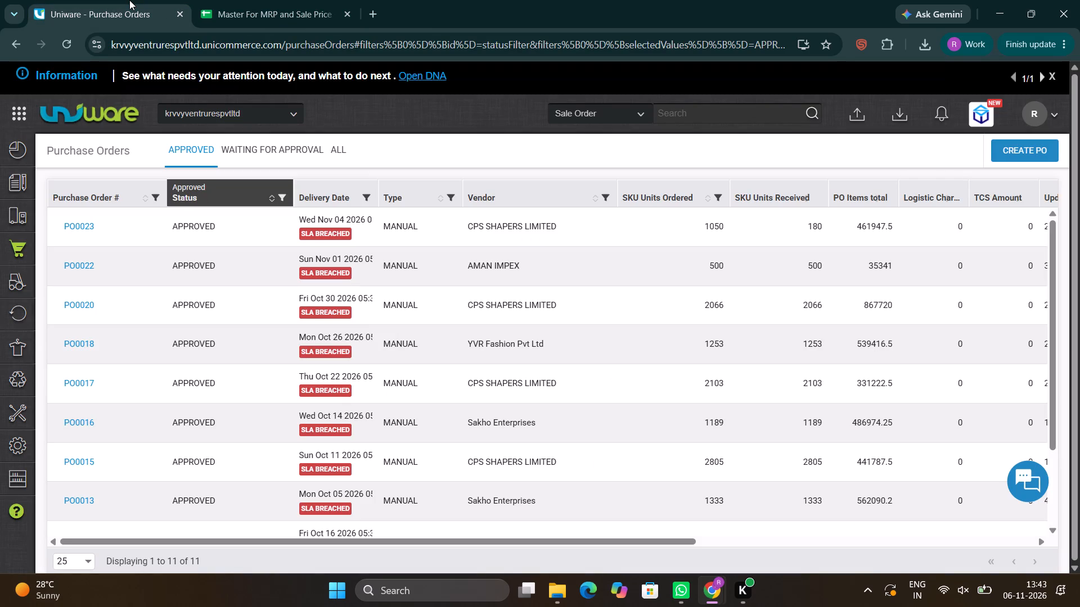
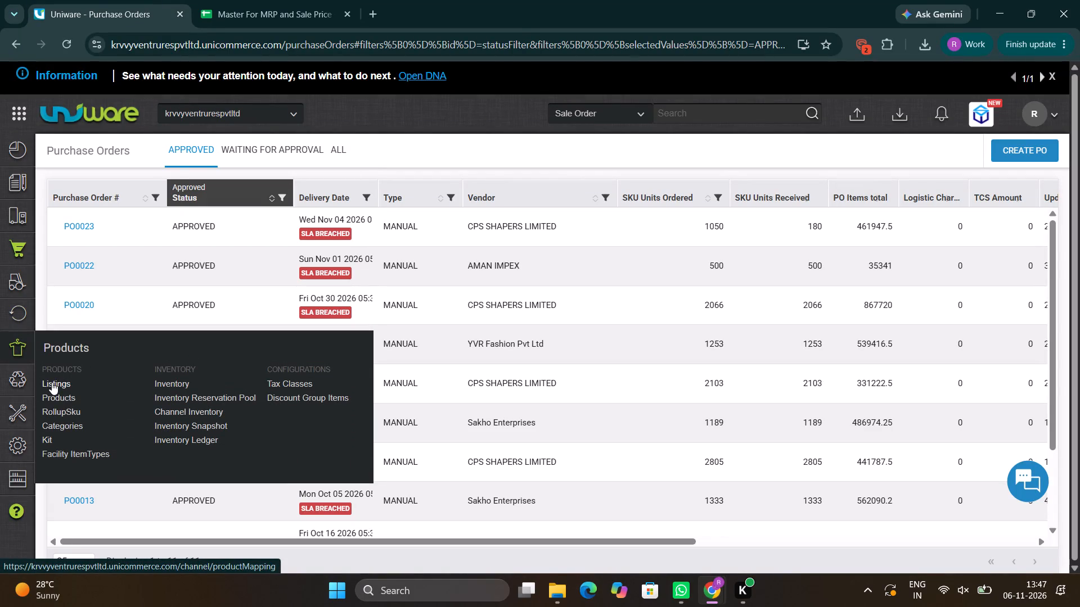
Open the enabled products list and filter it by SKU code shw07.
{"action": "left_click", "coordinate": [53, 395]}
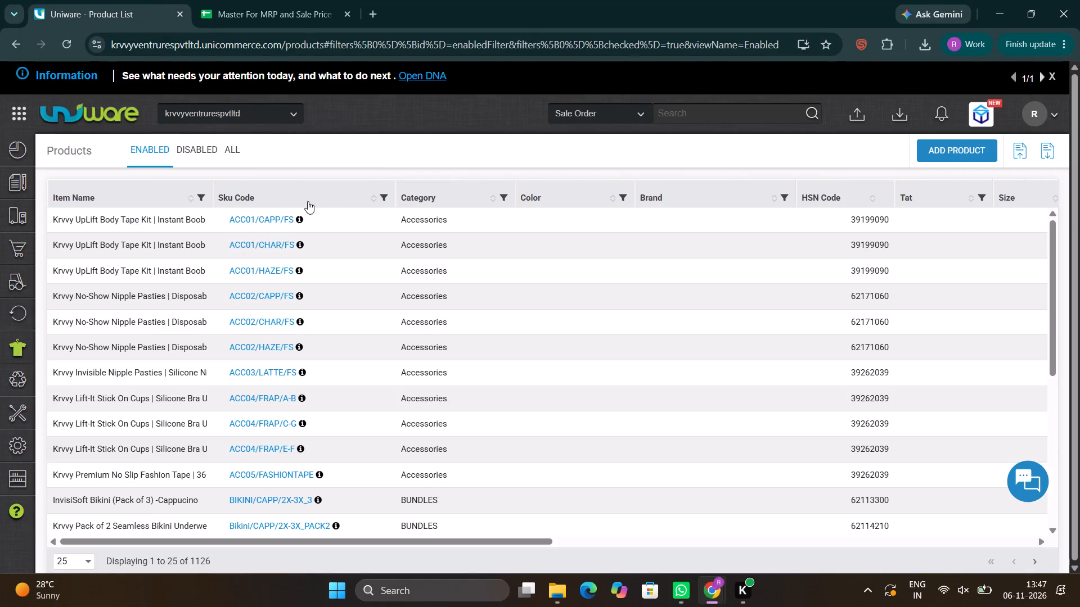
{"action": "left_click", "coordinate": [382, 196]}
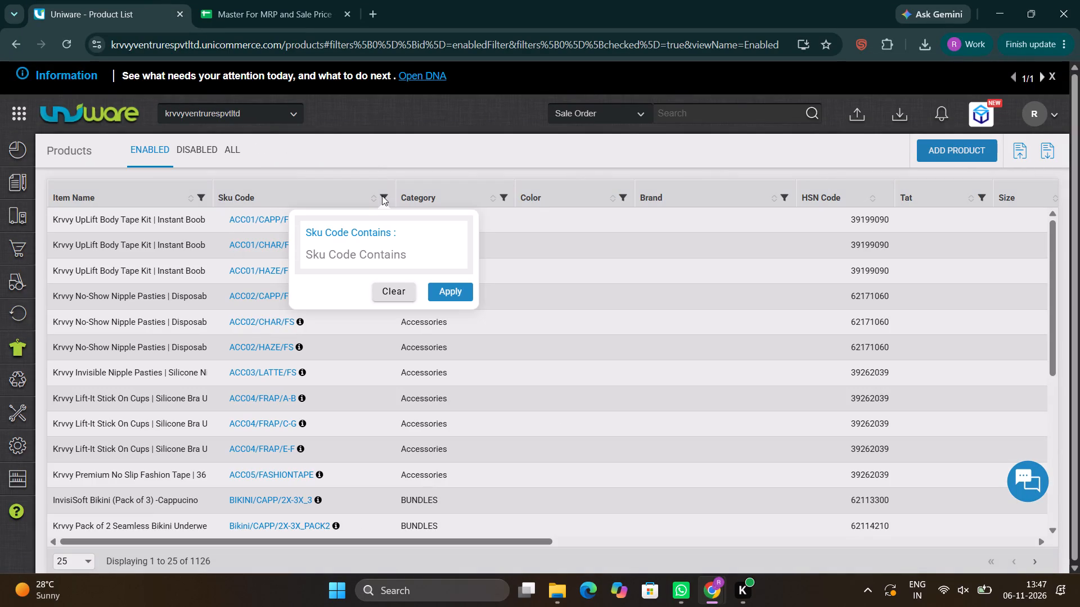
{"action": "type", "text": "shw0\\"}
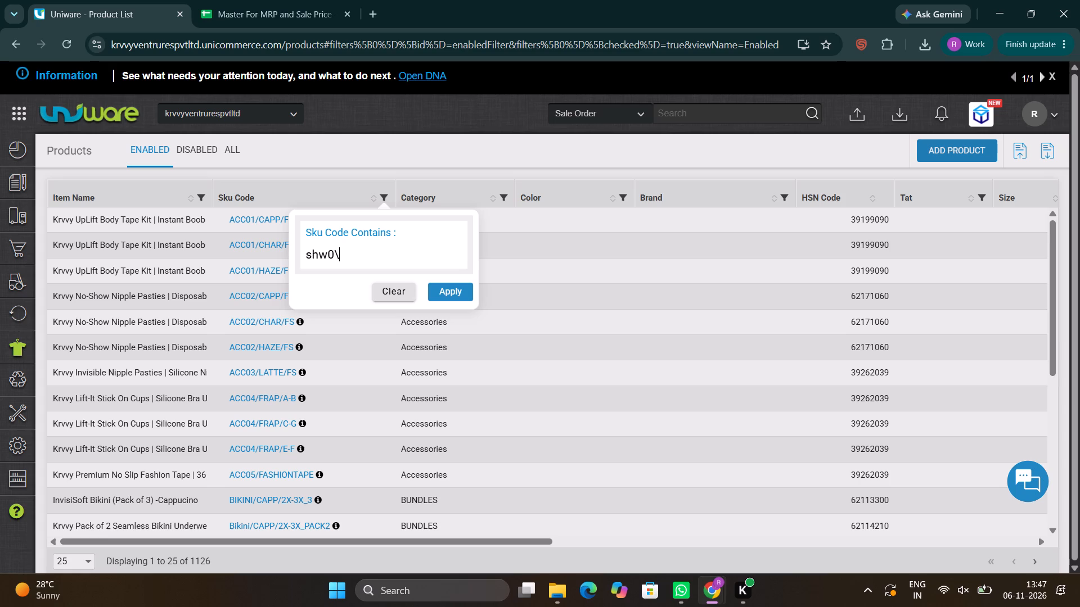
{"action": "key", "text": "BackSpace"}
{"action": "key", "text": "7"}
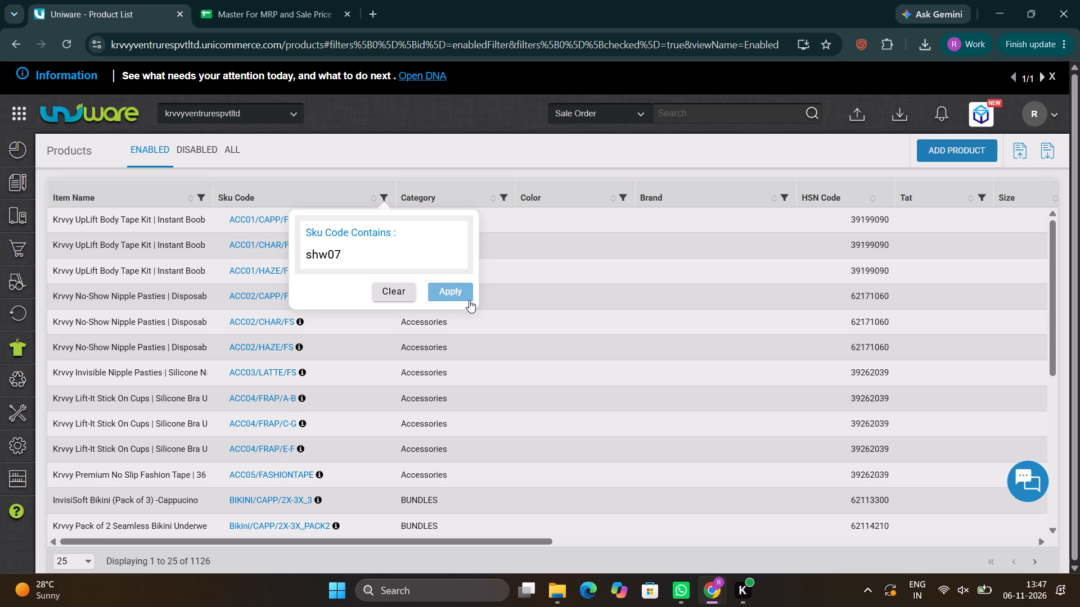
{"action": "left_click", "coordinate": [457, 294]}
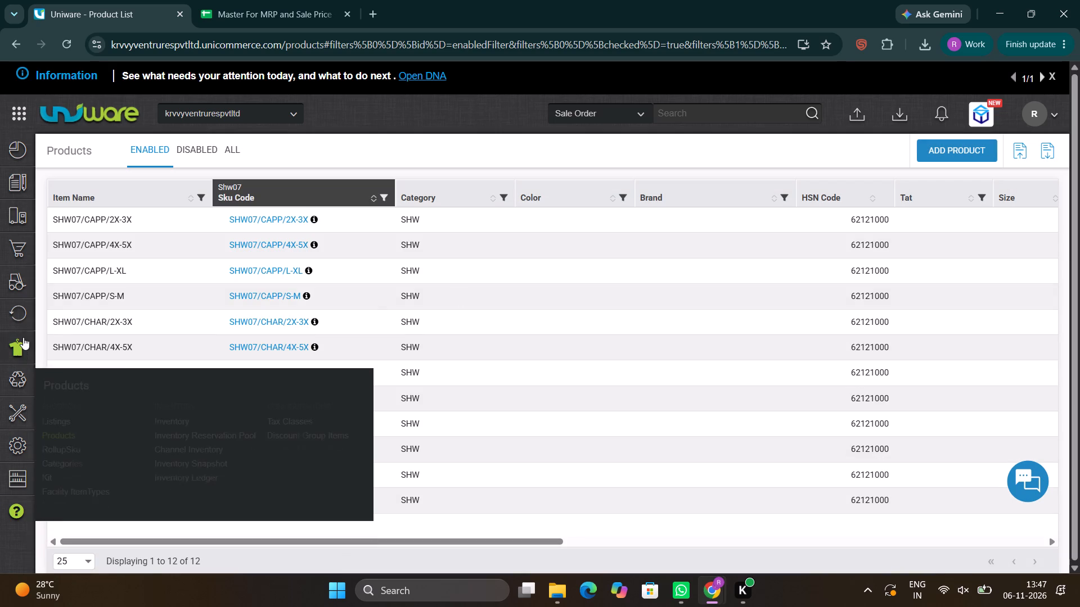
Filter the good inventory by SKU code shw07 and examine the total, available and blocked quantities of each variant.
{"action": "left_click", "coordinate": [157, 381]}
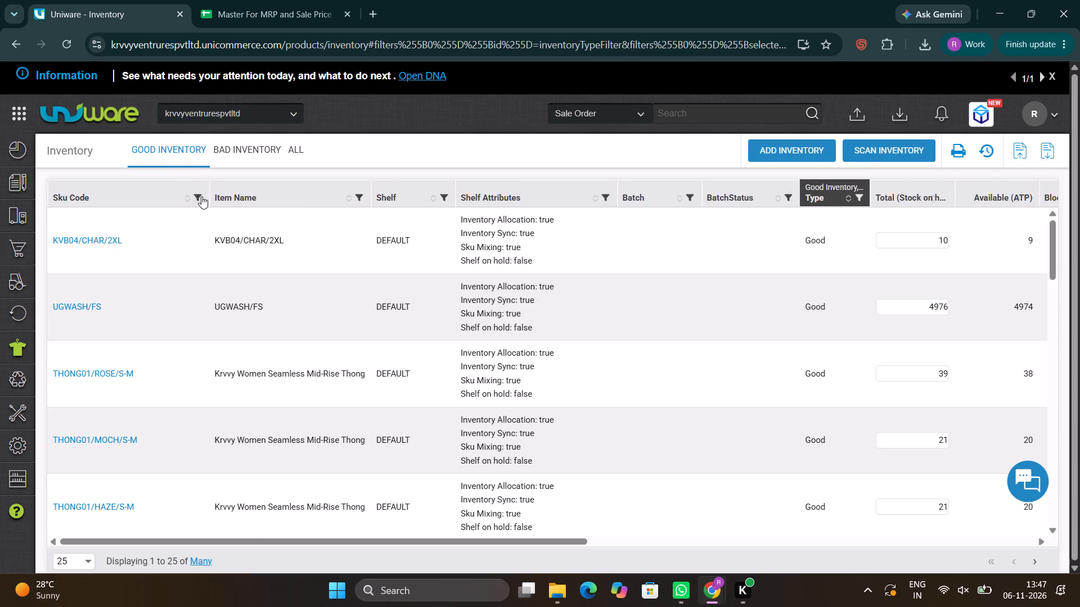
{"action": "left_click", "coordinate": [197, 202]}
{"action": "type", "text": "shw07"}
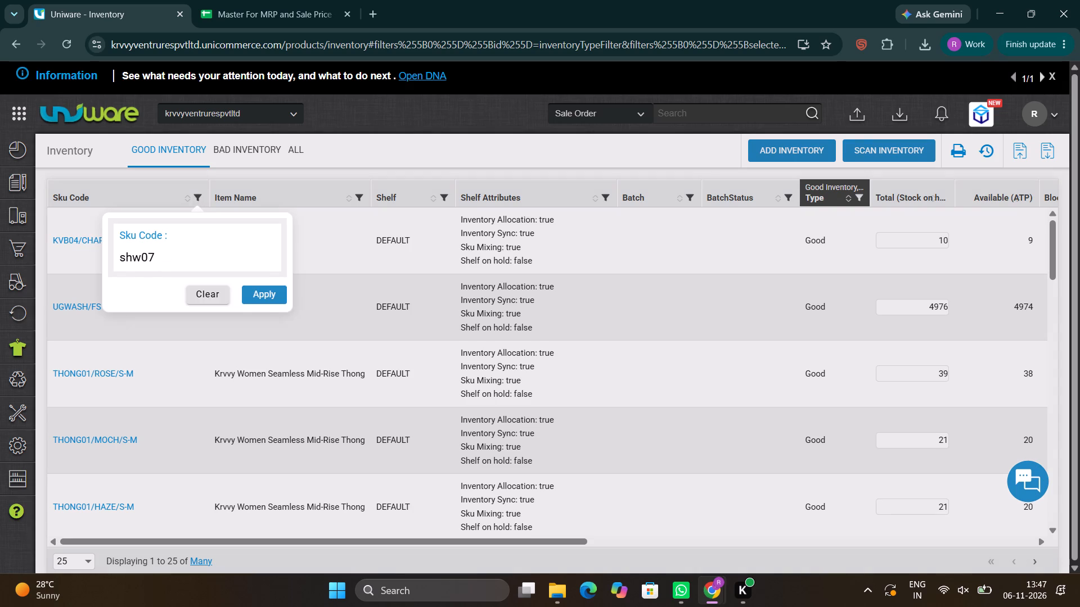
{"action": "left_click", "coordinate": [262, 297]}
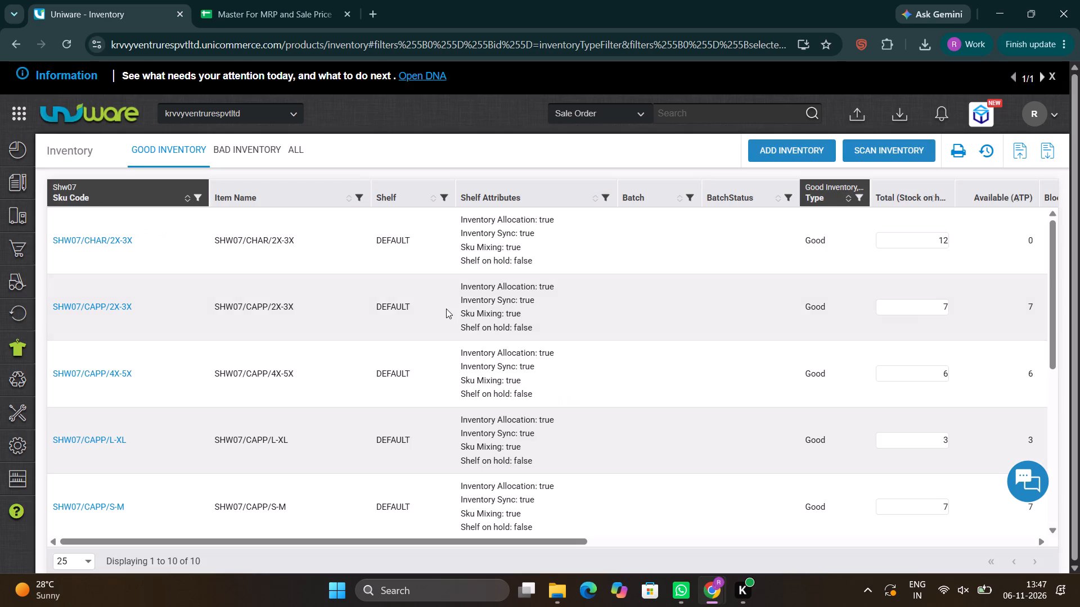
{"action": "scroll", "coordinate": [446, 309], "scroll_direction": "down", "scroll_amount": 3}
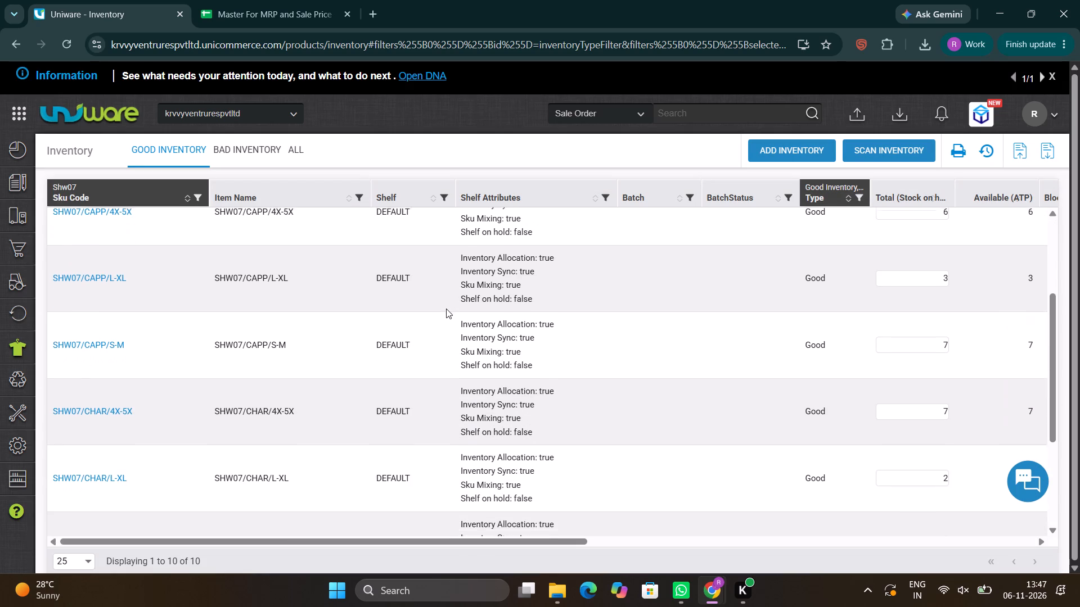
{"action": "scroll", "coordinate": [446, 309], "scroll_direction": "down", "scroll_amount": 4}
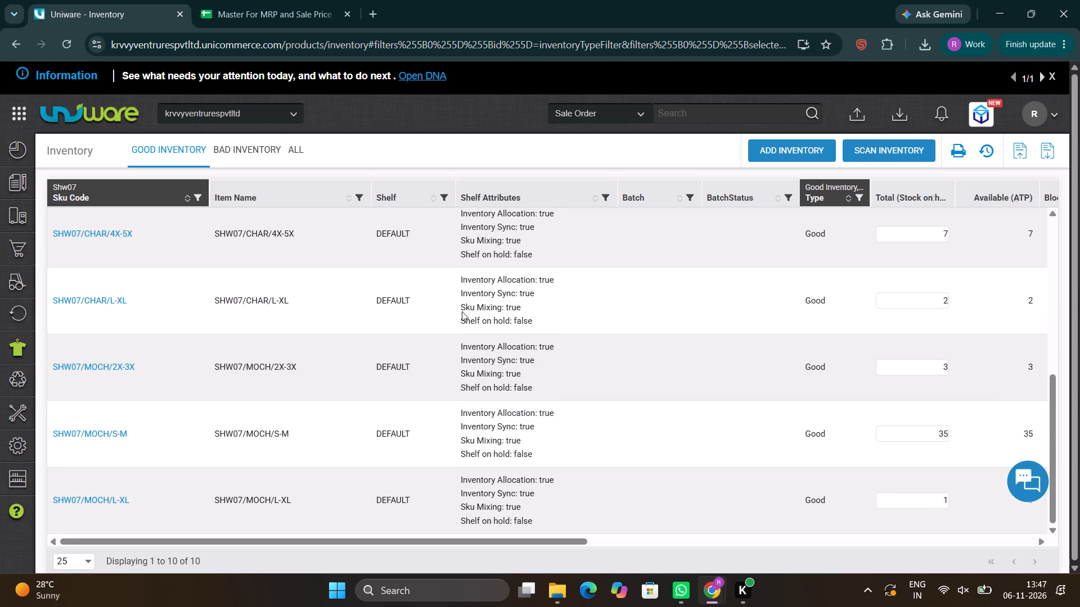
{"action": "scroll", "coordinate": [601, 336], "scroll_direction": "left", "scroll_amount": 3}
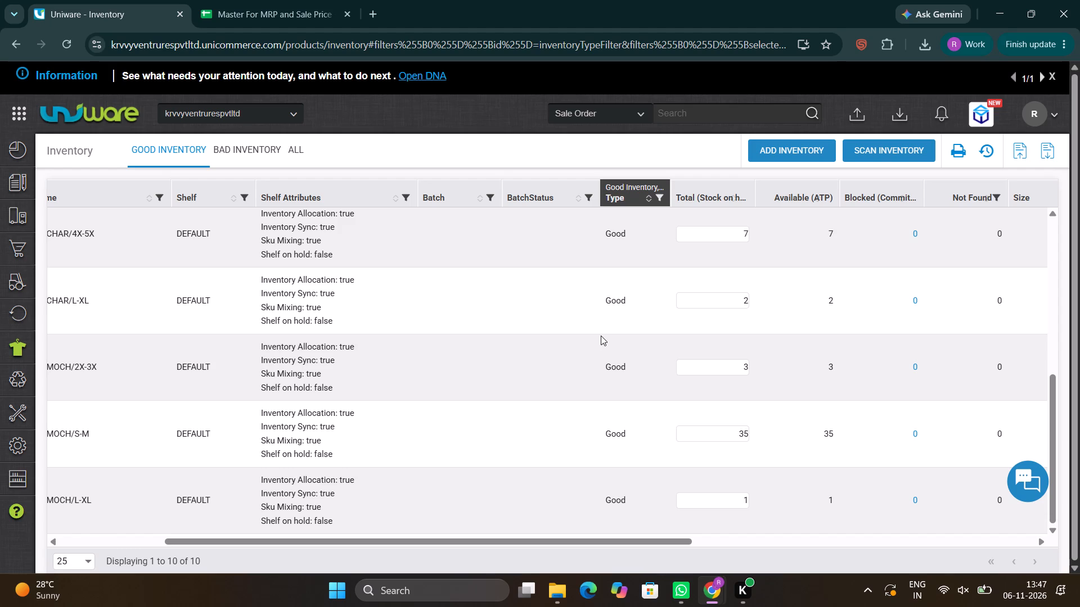
{"action": "scroll", "coordinate": [601, 336], "scroll_direction": "up", "scroll_amount": 5}
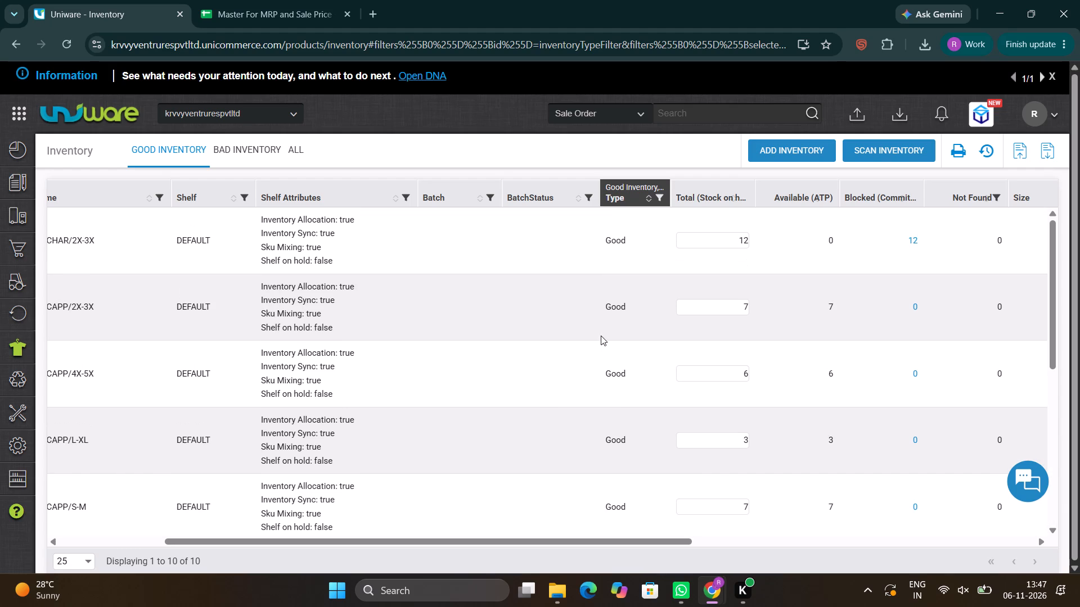
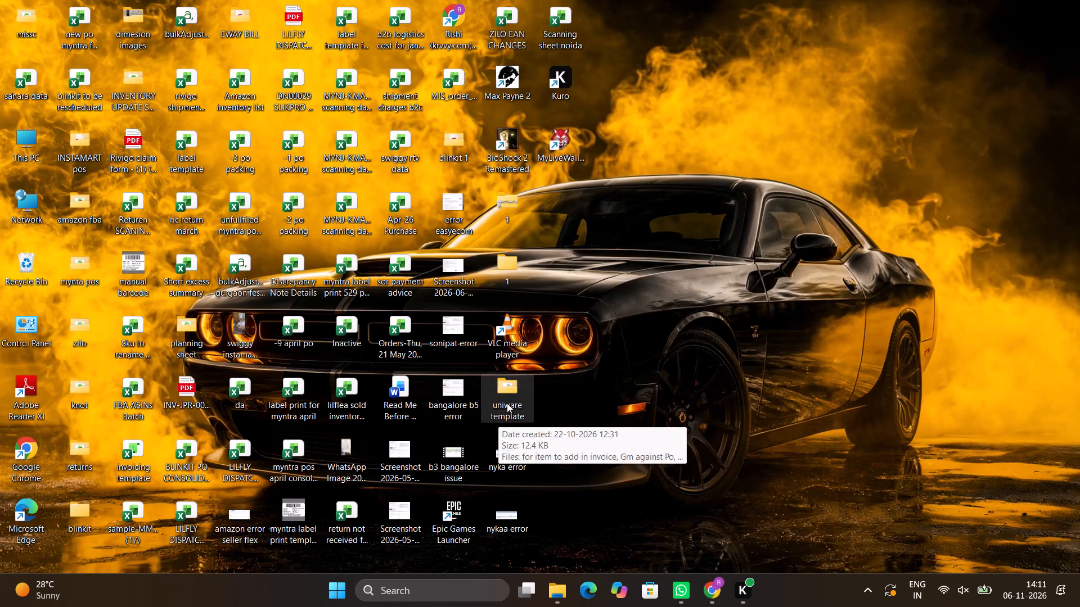
{"action": "double_click", "coordinate": [507, 403]}
{"action": "key", "text": "Down"}
{"action": "key", "text": "Down"}
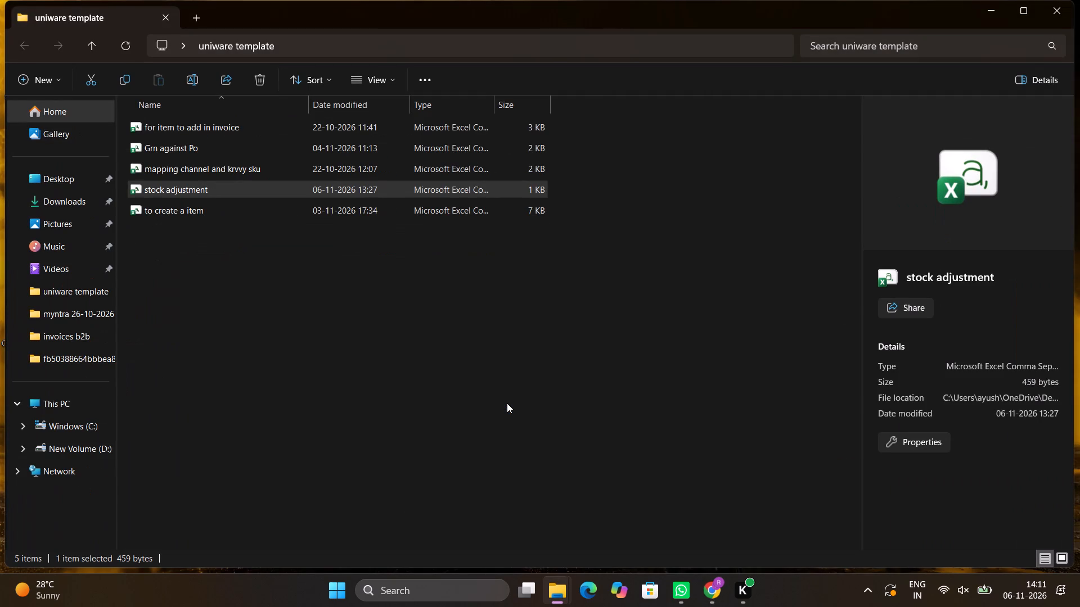
{"action": "key", "text": "Up"}
{"action": "left_click", "coordinate": [177, 184]}
{"action": "key", "text": "Down"}
{"action": "key", "text": "Up"}
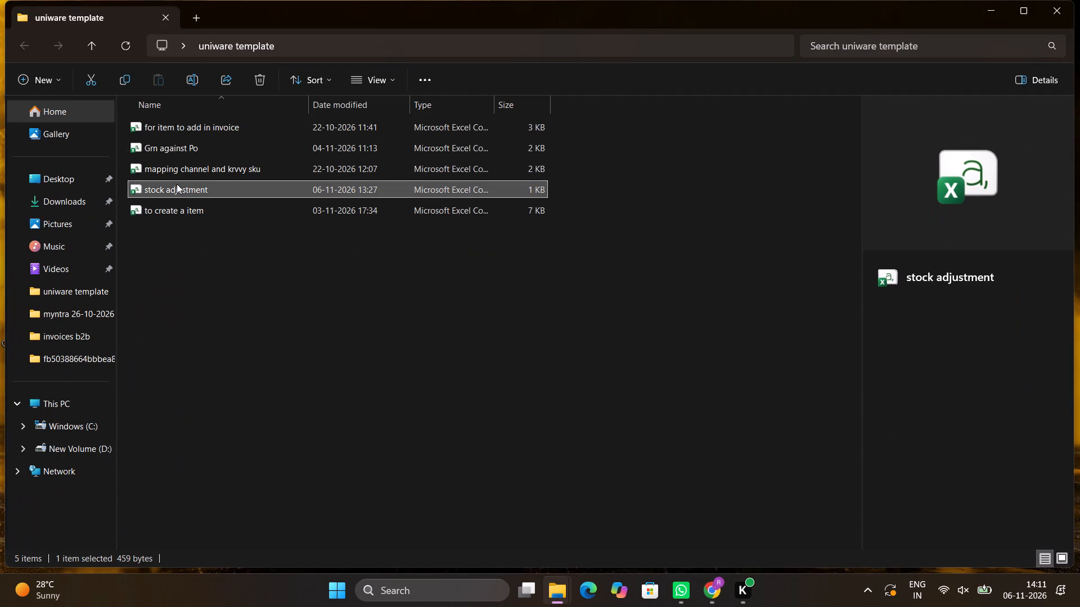
{"action": "key", "text": "Return"}
{"action": "key", "text": "Return"}
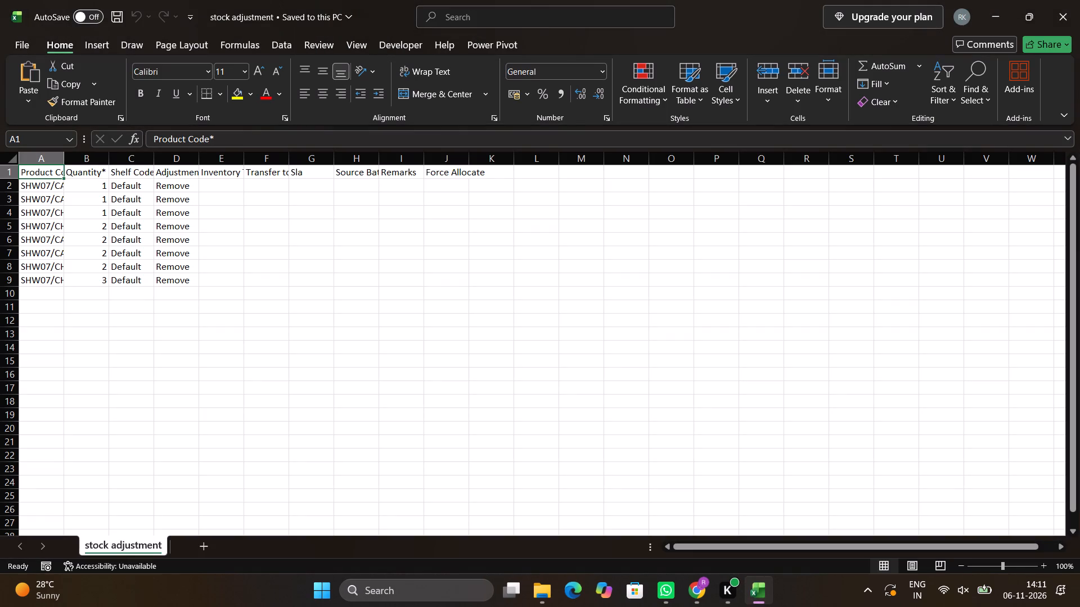
Paste the copied data as plain text into the stock adjustment sheet, starting at cell A2.
{"action": "key", "text": "Down"}
{"action": "key", "text": "ctrl+alt+v"}
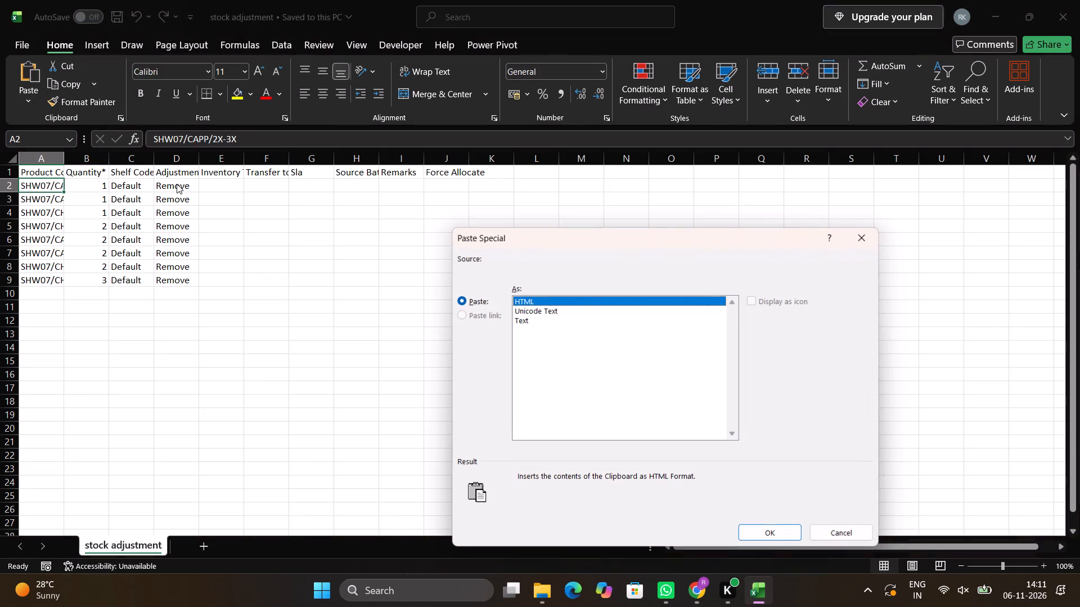
{"action": "key", "text": "Down"}
{"action": "key", "text": "Down"}
{"action": "key", "text": "Return"}
{"action": "key", "text": "Down"}
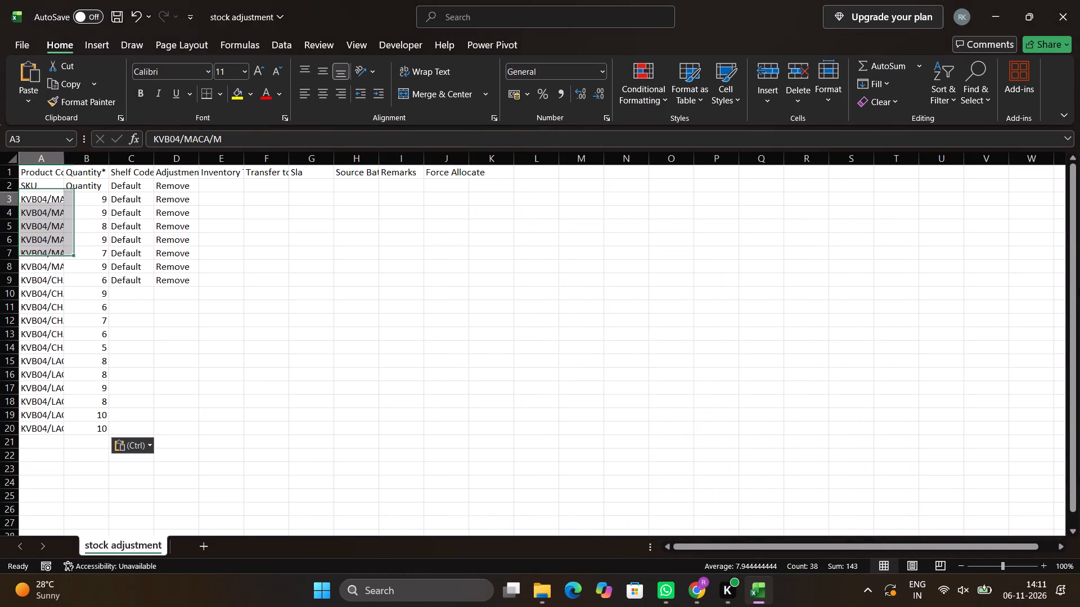
Delete row 2, which holds the pasted SKU and Quantity headings, from the stock adjustment sheet.
{"action": "key", "text": "Up"}
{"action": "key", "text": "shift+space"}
{"action": "key", "text": "ctrl+minus"}
Fill the shelf code Default and adjustment type Remove down columns C and D through row 19.
{"action": "key", "text": "Down"}
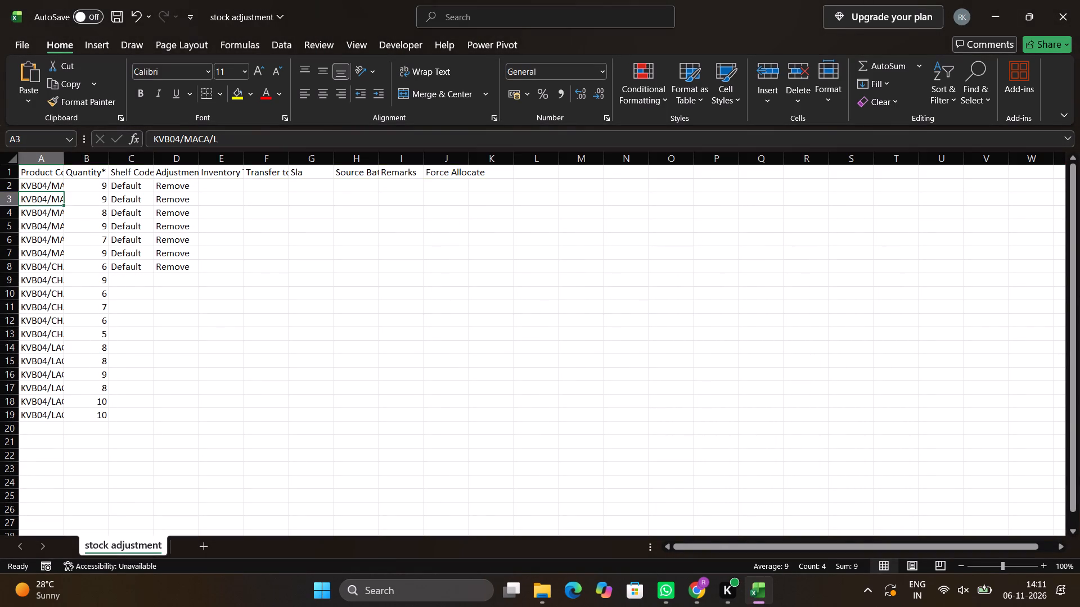
{"action": "key", "text": "ctrl+Down"}
{"action": "key", "text": "Right"}
{"action": "key", "text": "Right"}
{"action": "key", "text": "shift+Right"}
{"action": "key", "text": "shift+Up"}
{"action": "key", "text": "ctrl+shift+Up"}
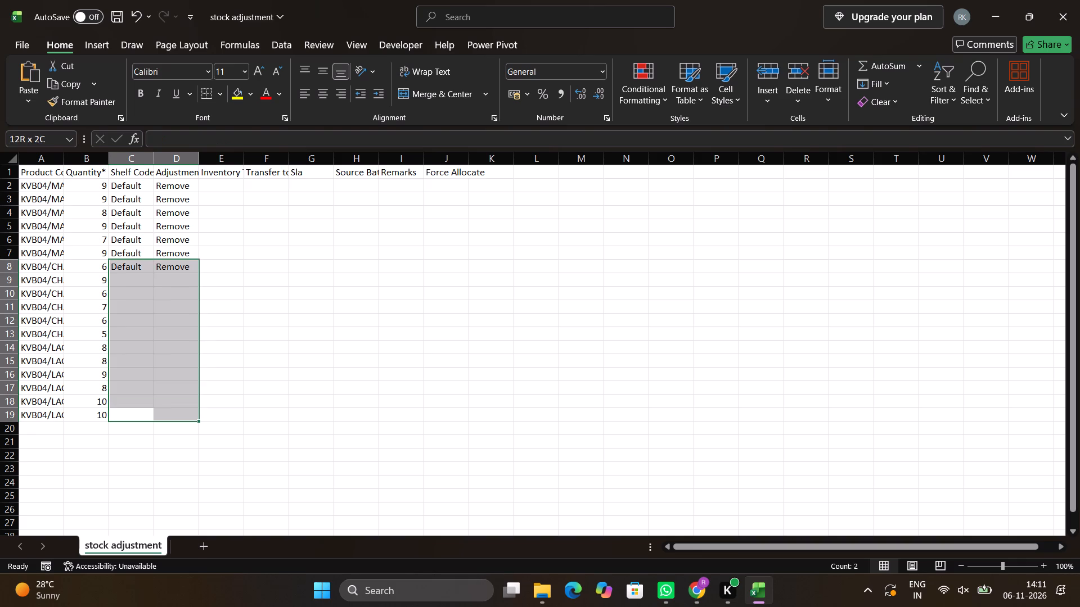
{"action": "key", "text": "ctrl+d"}
Look over the filled rows and select the quantities in B2:B19 to check their count and sum.
{"action": "key", "text": "Left"}
{"action": "key", "text": "ctrl+Left"}
{"action": "key", "text": "ctrl+Left"}
{"action": "key", "text": "ctrl+Up"}
{"action": "key", "text": "ctrl+Right"}
{"action": "key", "text": "Down"}
{"action": "key", "text": "Left"}
{"action": "key", "text": "Left"}
{"action": "key", "text": "Left"}
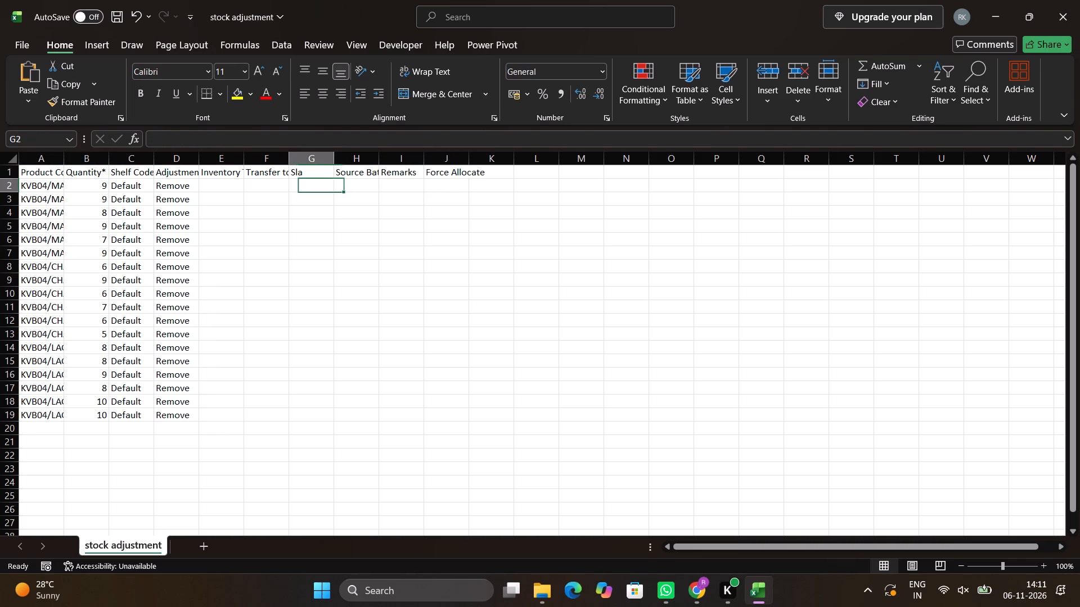
{"action": "key", "text": "ctrl+Left"}
{"action": "key", "text": "ctrl+Left"}
{"action": "key", "text": "Right"}
{"action": "key", "text": "ctrl+shift+Down"}
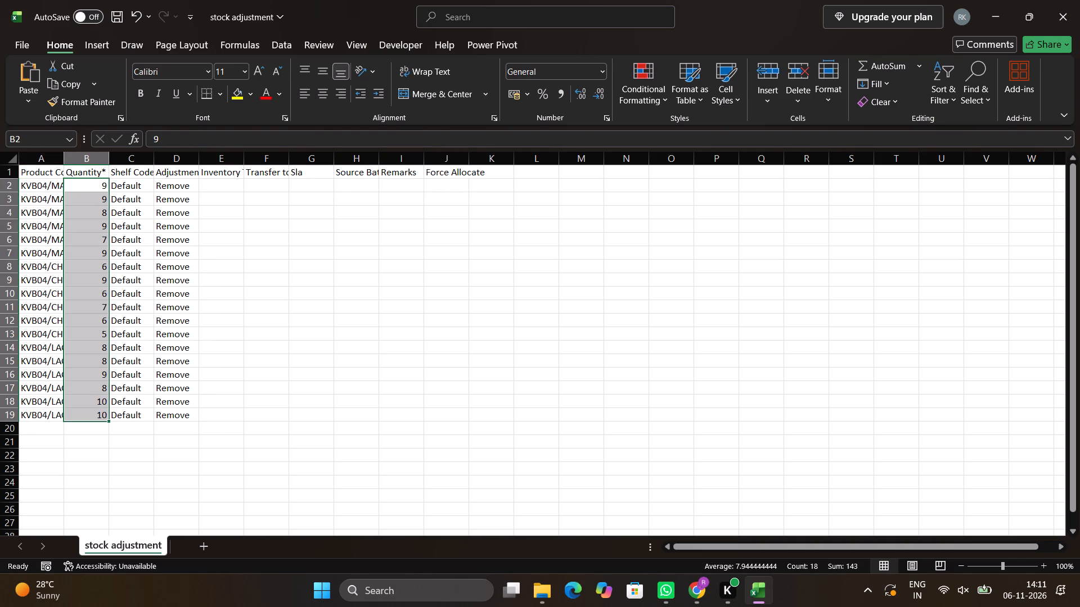
{"action": "key", "text": "ctrl+Up"}
{"action": "key", "text": "ctrl+Up"}
{"action": "key", "text": "ctrl+Up"}
Save the stock adjustment file.
{"action": "key", "text": "ctrl+s"}
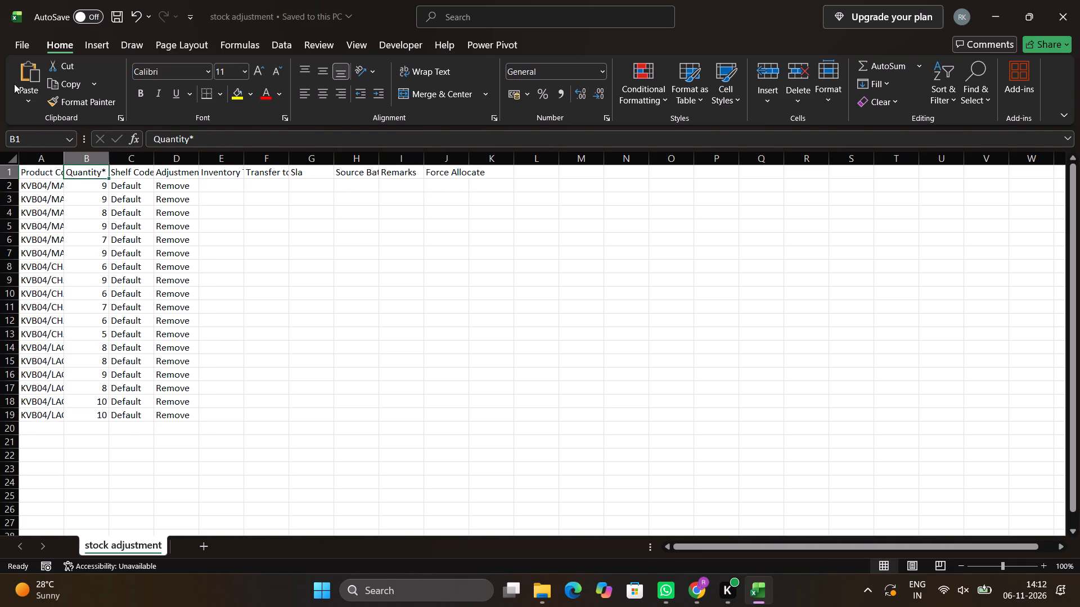
{"action": "double_click", "coordinate": [61, 157]}
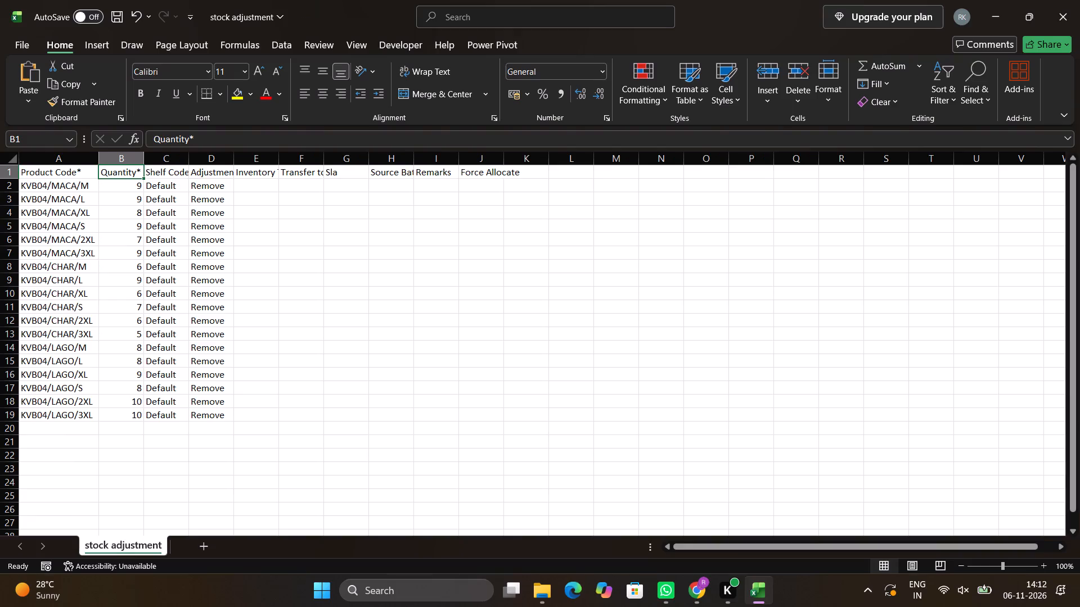
{"action": "key", "text": "alt+Tab"}
{"action": "key", "text": "alt+Tab"}
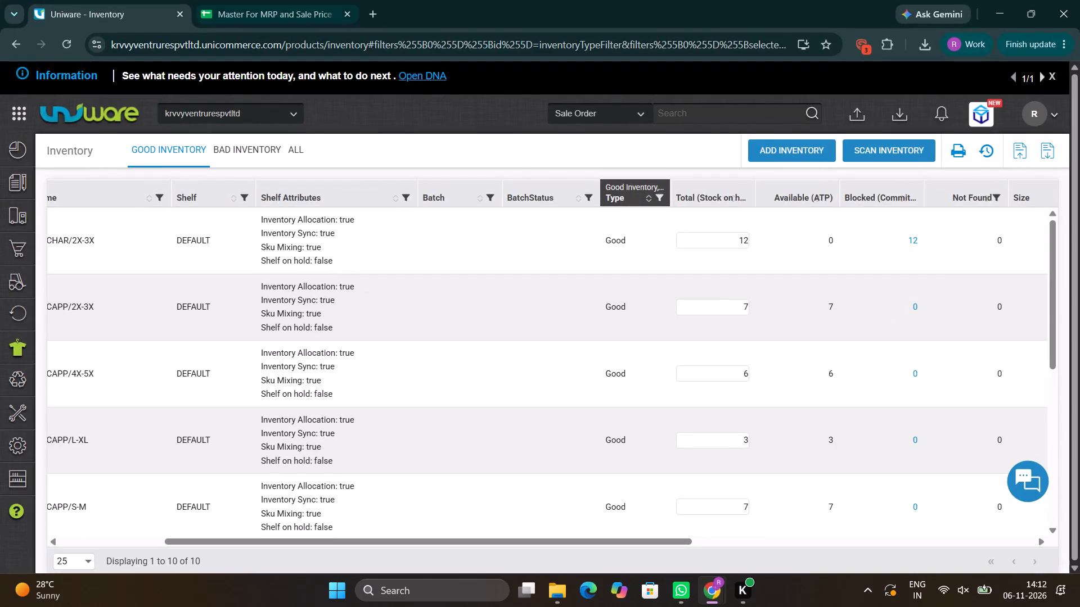
Import the stock adjustment file from the uniware template folder into Uniware as an Inventory Adjustment.
{"action": "left_click", "coordinate": [89, 117]}
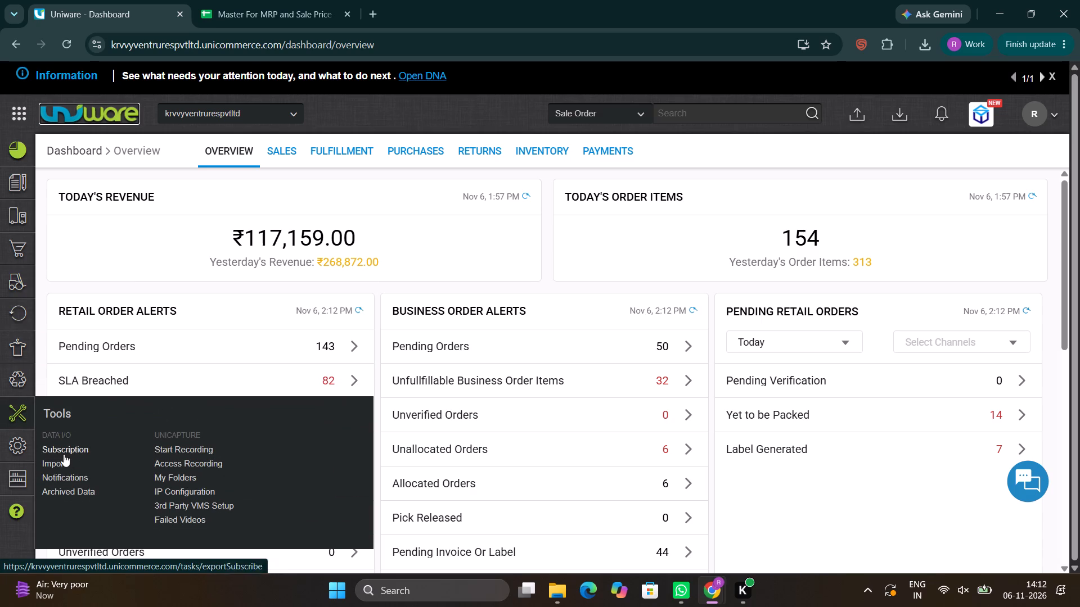
{"action": "left_click", "coordinate": [58, 463]}
{"action": "left_click", "coordinate": [182, 207]}
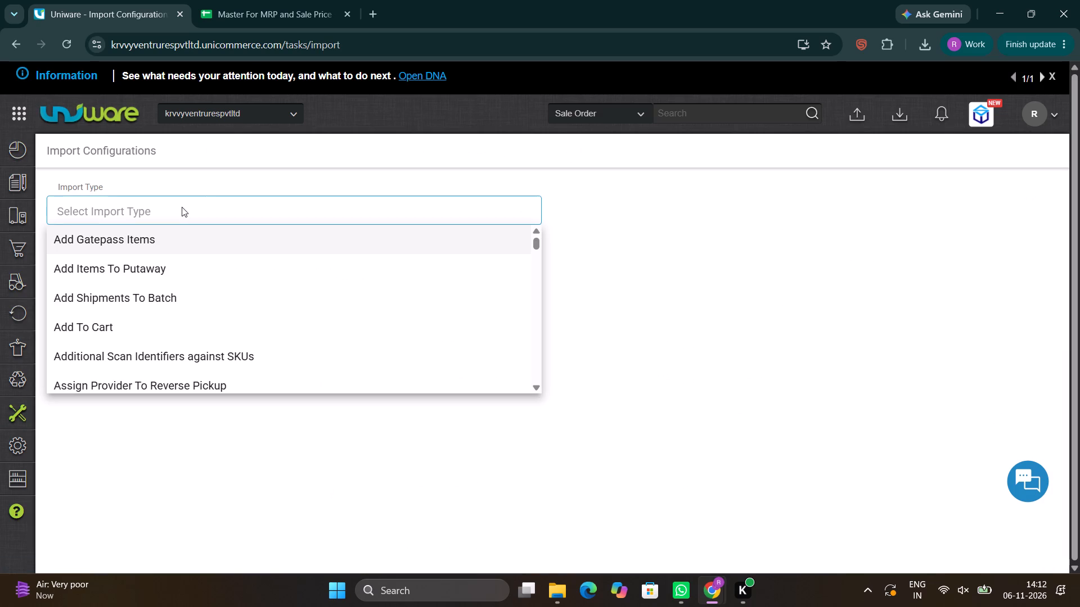
{"action": "type", "text": "inve"}
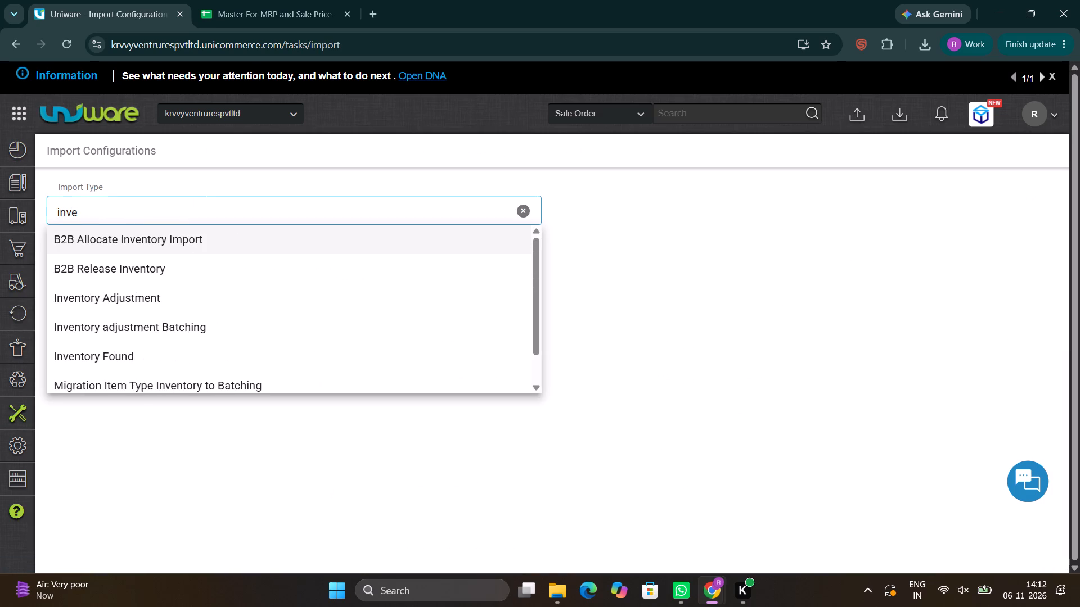
{"action": "left_click", "coordinate": [127, 295]}
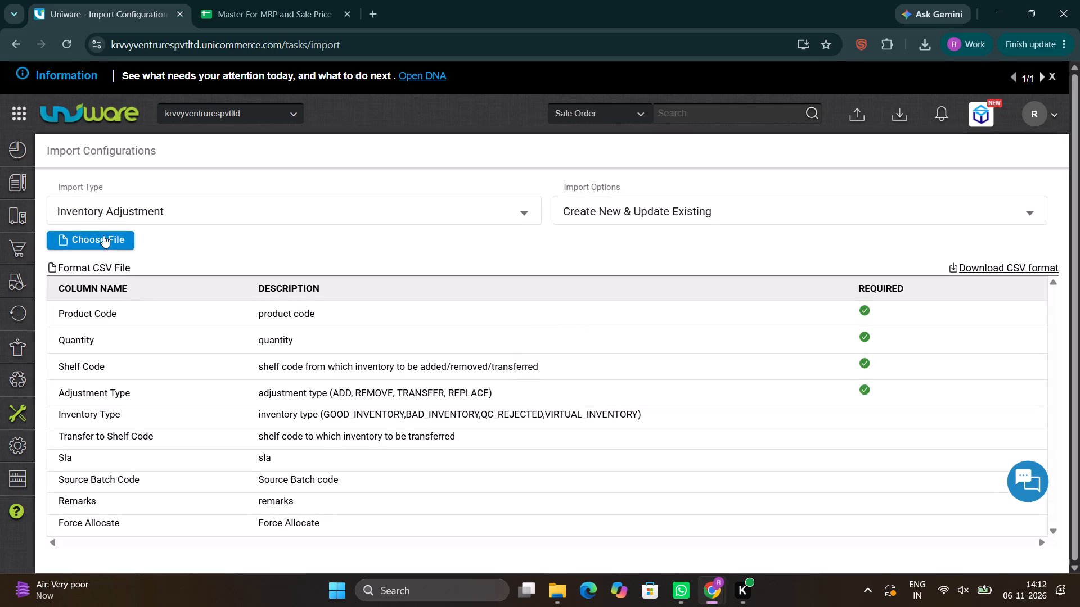
{"action": "left_click", "coordinate": [79, 242]}
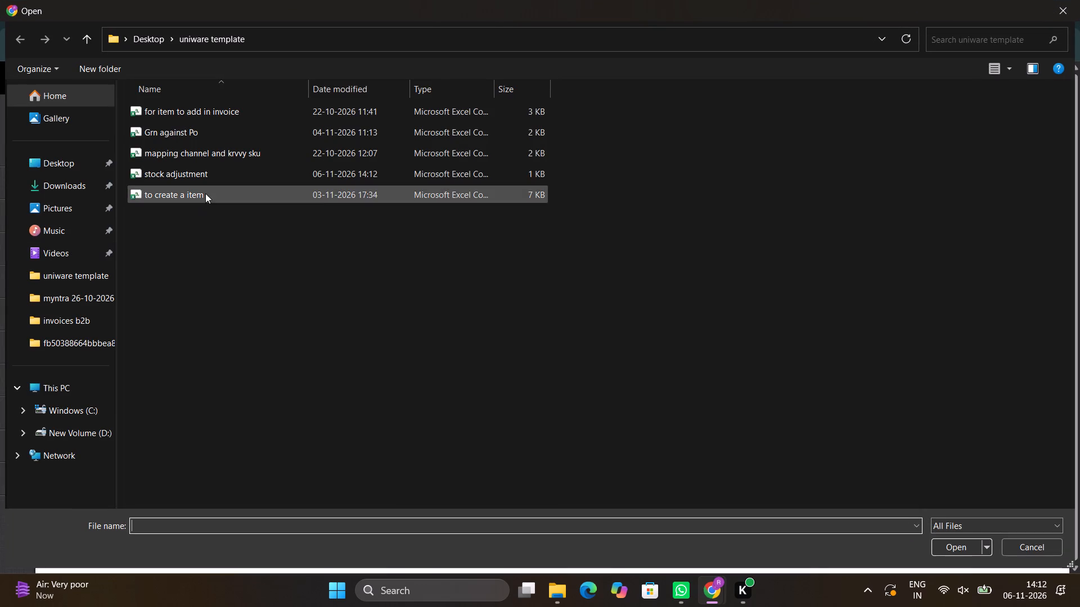
{"action": "left_click", "coordinate": [177, 173]}
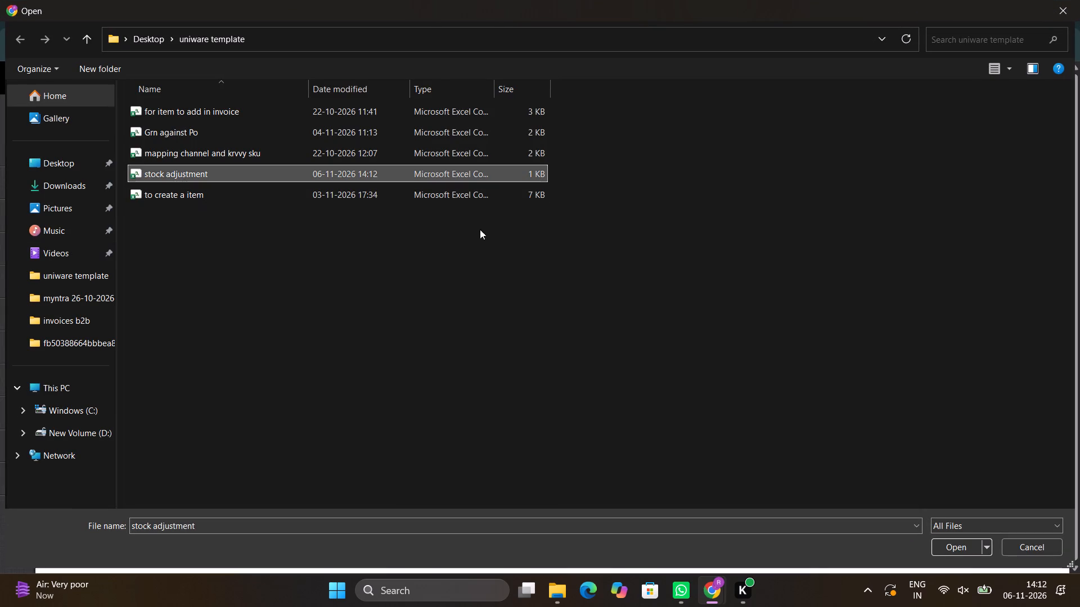
{"action": "left_click", "coordinate": [959, 548]}
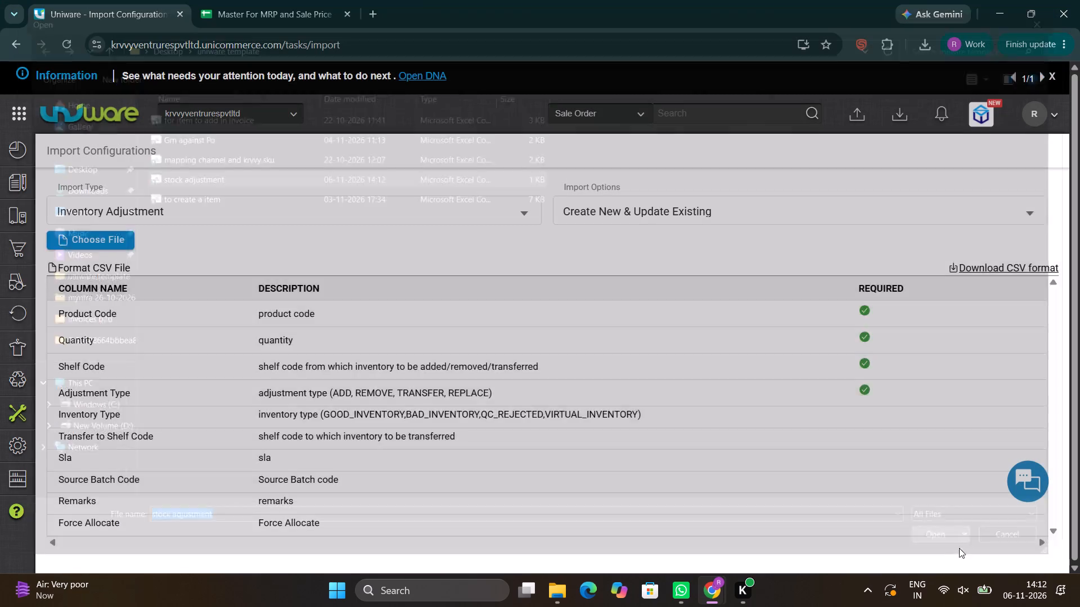
{"action": "left_click", "coordinate": [114, 286]}
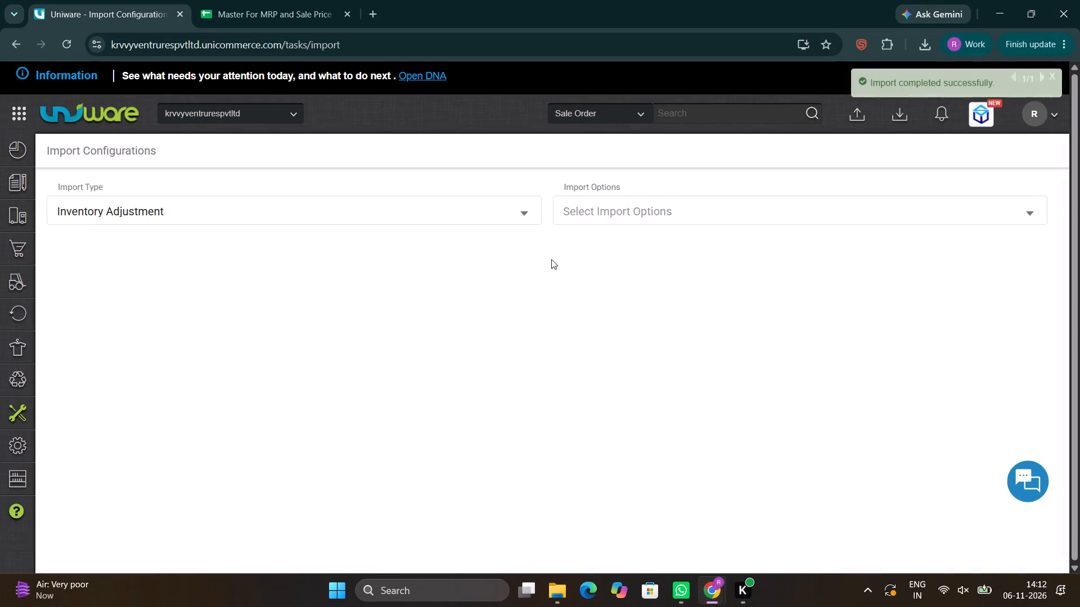
Download the latest import's log, open it in Excel and fit the Import Result column to read its full text.
{"action": "left_click", "coordinate": [854, 116]}
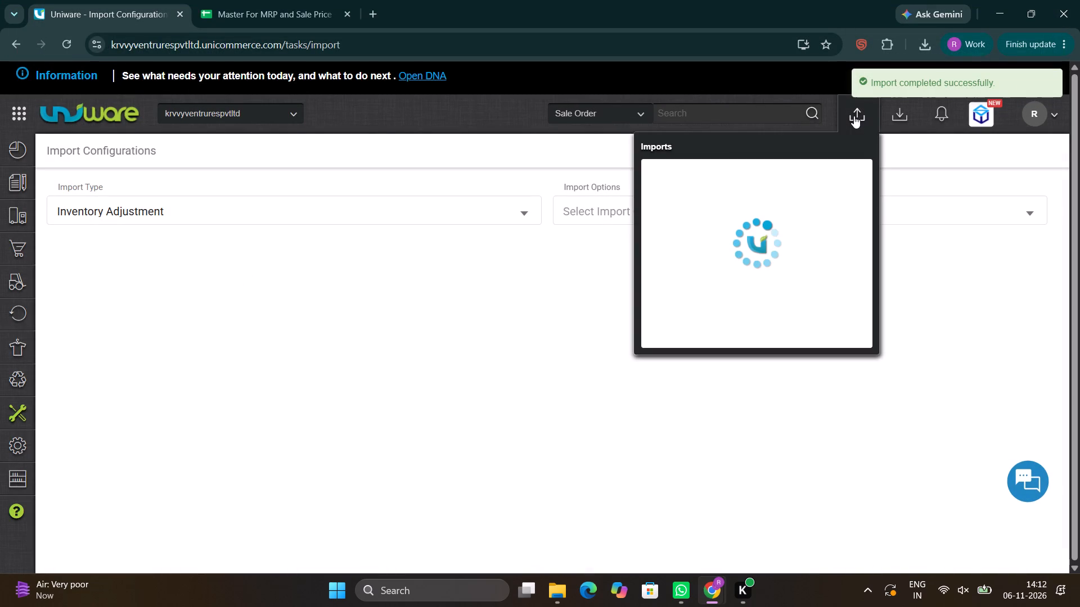
{"action": "left_click", "coordinate": [846, 169]}
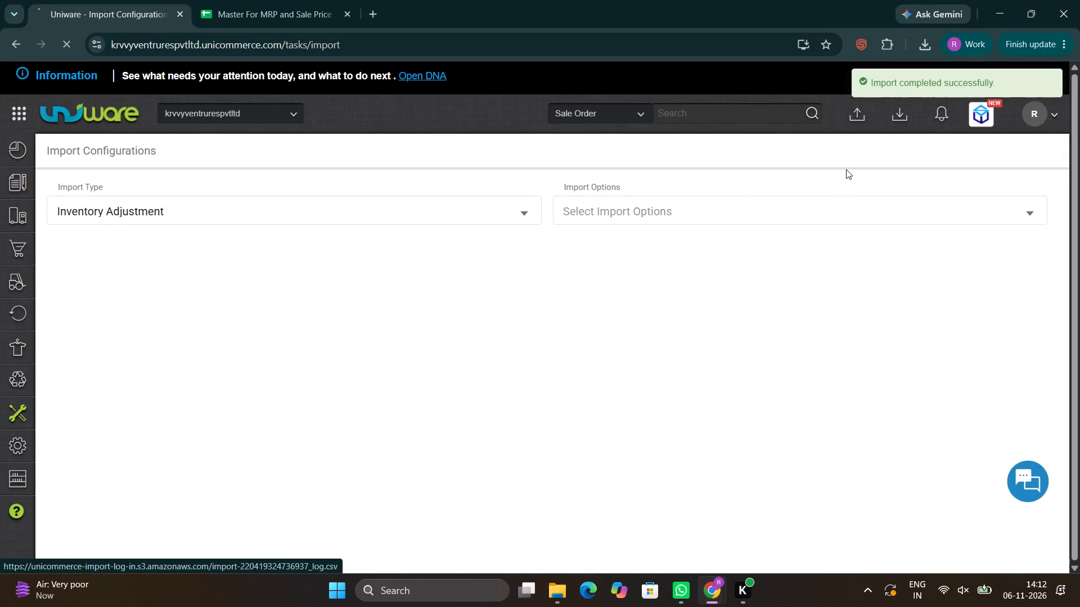
{"action": "left_click", "coordinate": [763, 89]}
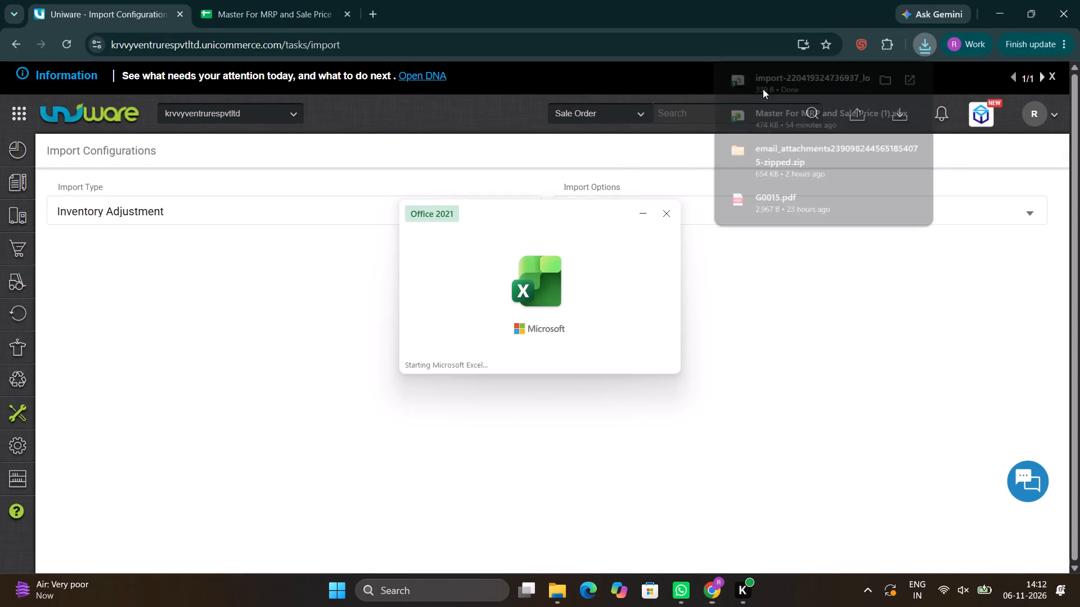
{"action": "left_click", "coordinate": [622, 334]}
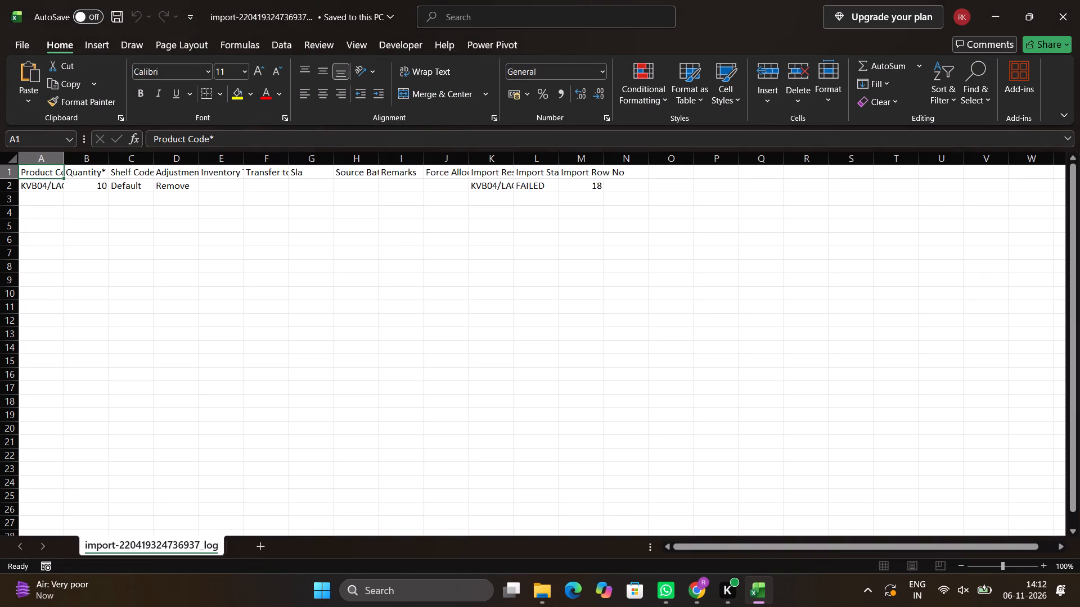
{"action": "double_click", "coordinate": [517, 157]}
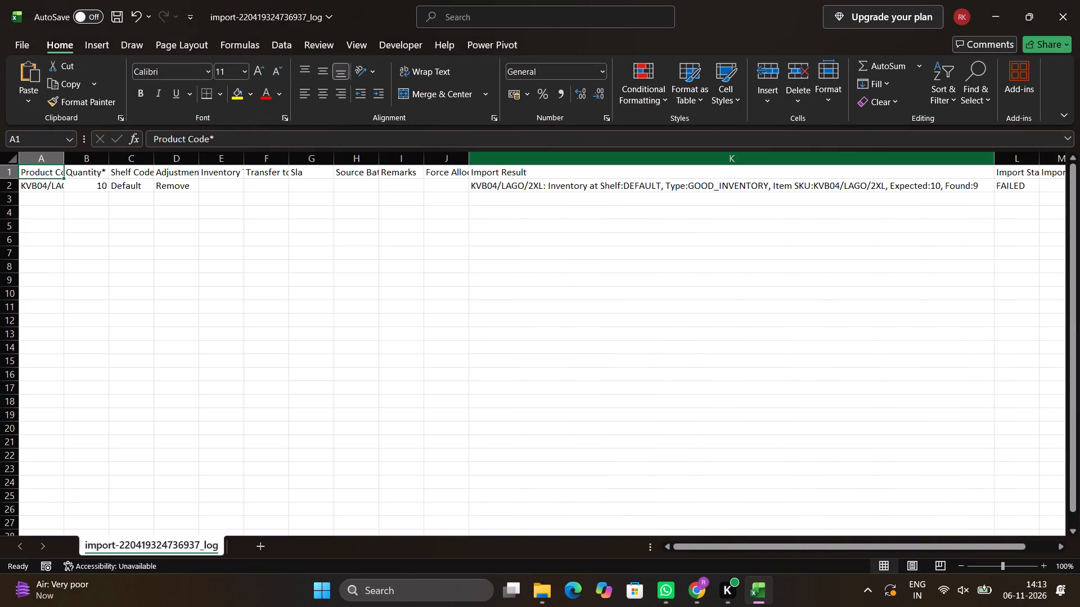
Copy the product code KVB04/LAGO/2XL from cell A2 of the import log.
{"action": "left_click", "coordinate": [1079, 0]}
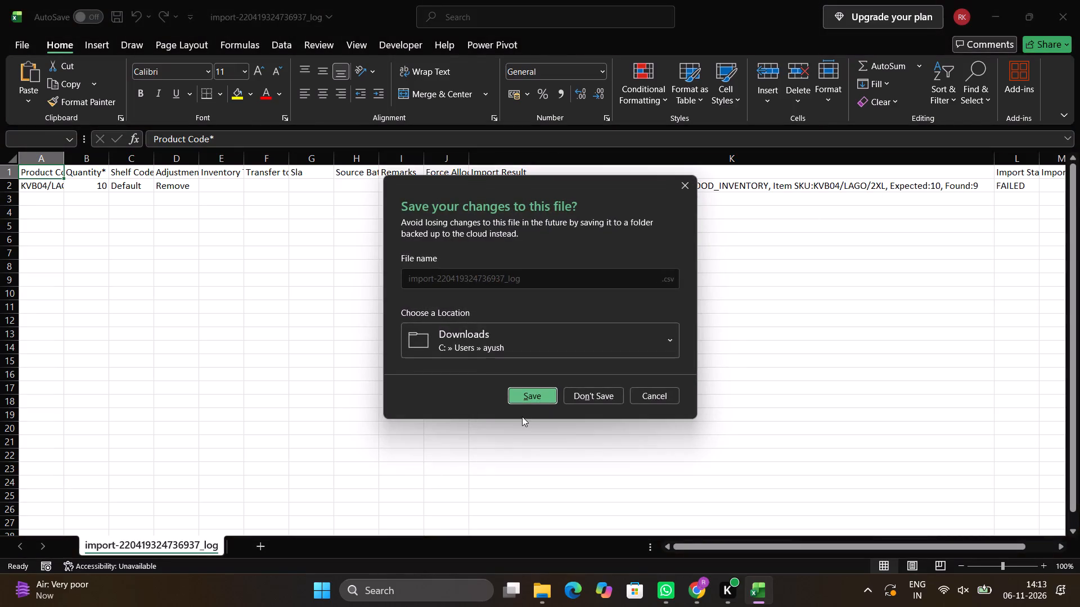
{"action": "key", "text": "Escape"}
{"action": "key", "text": "Down"}
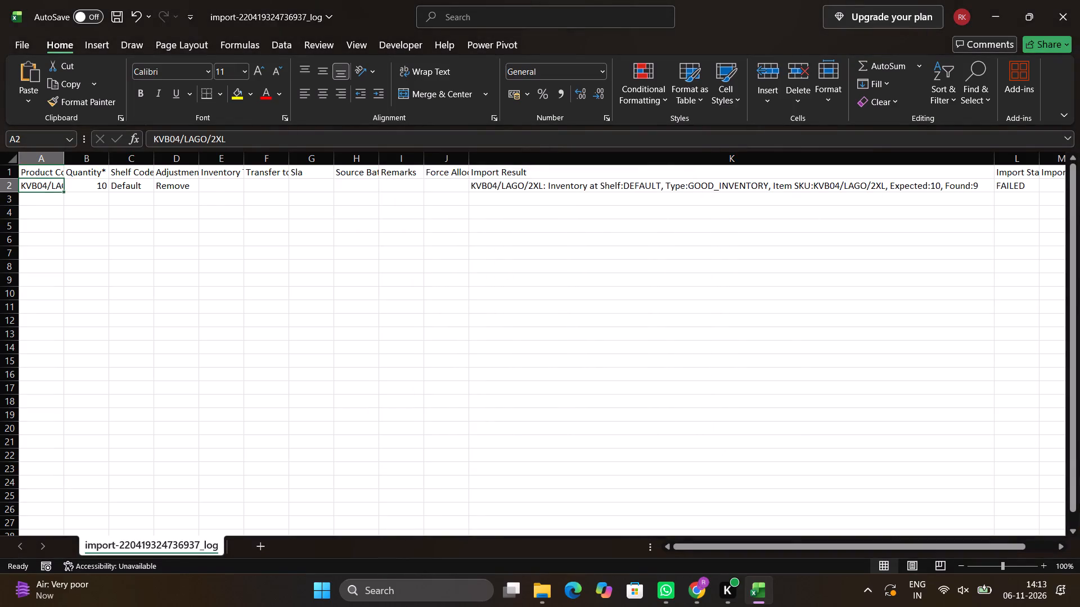